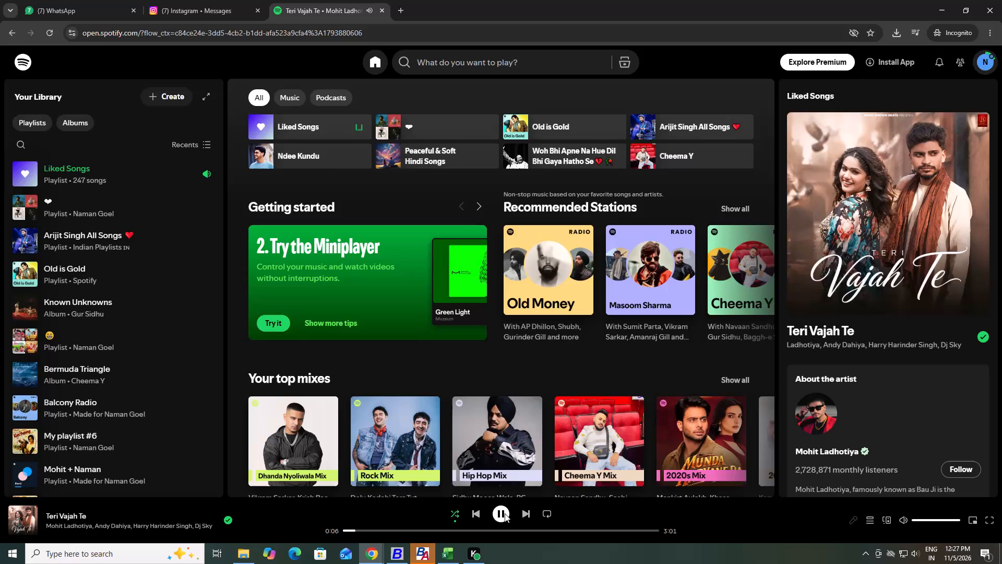
Pause the song Teri Vajah Te and switch to the Account Ledger form in Busy 21.
{"action": "left_click", "coordinate": [505, 513]}
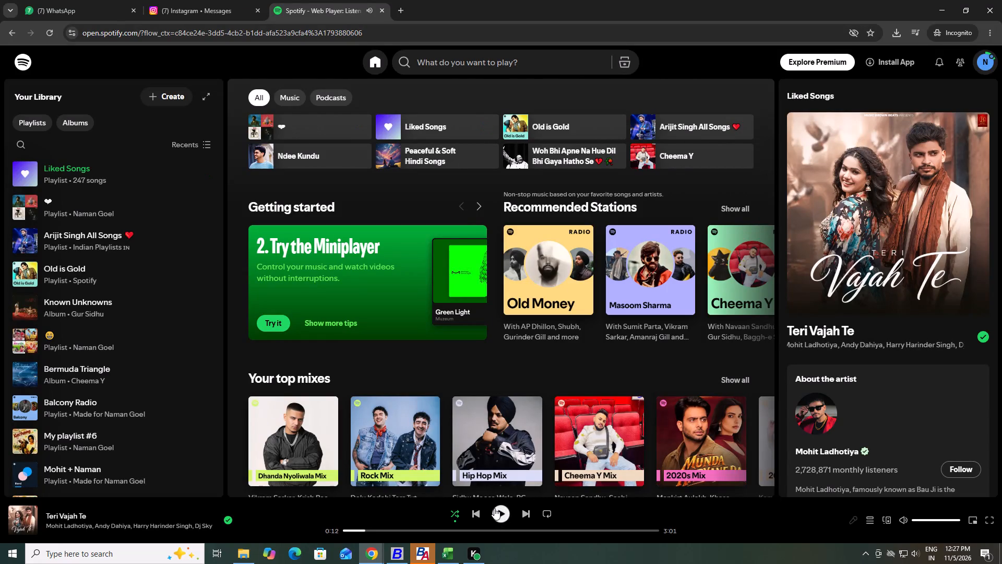
{"action": "key", "text": "alt+Tab"}
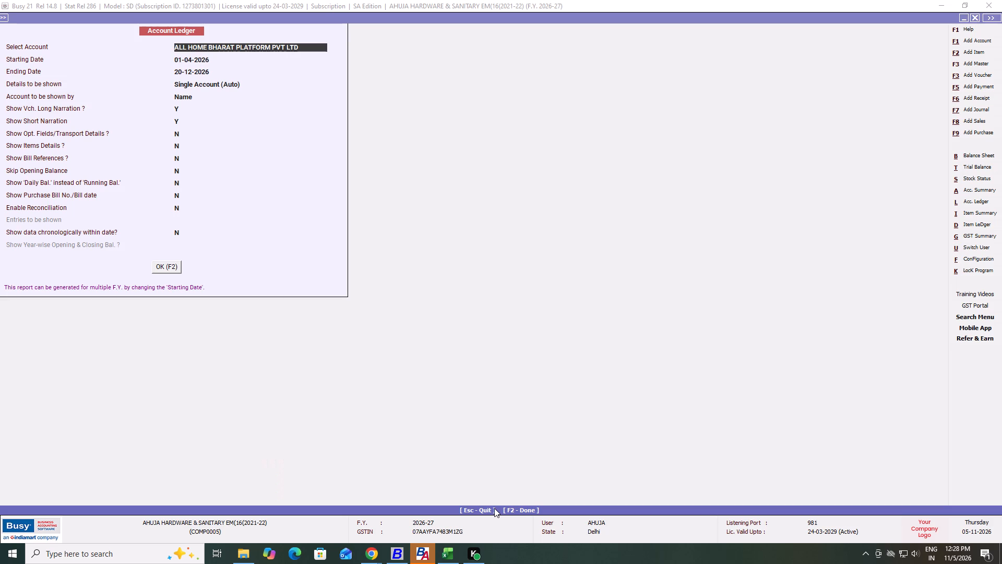
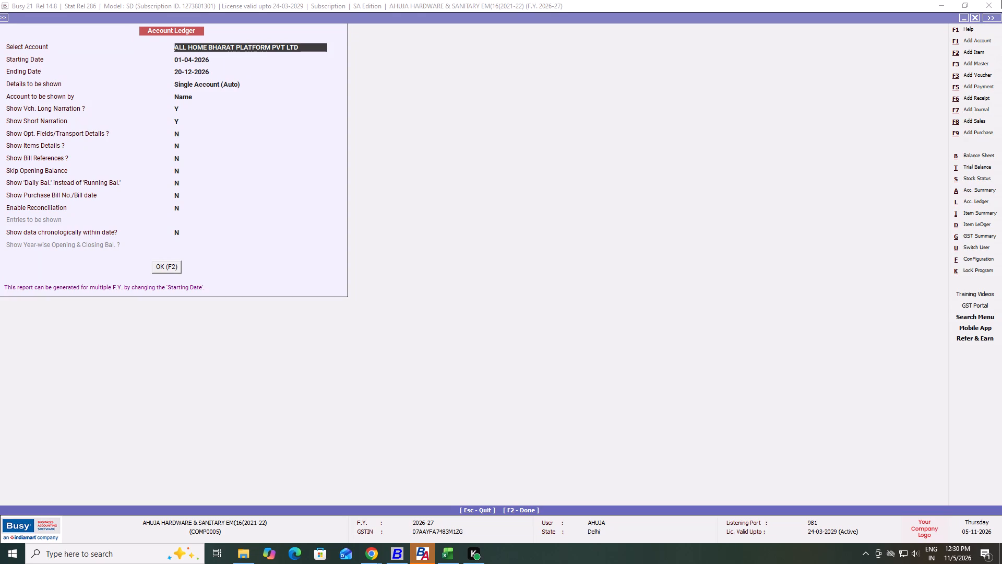
Generate the account ledger for ALL HOME BHARAT PLATFORM PVT LTD and go to its last entries.
{"action": "key", "text": "alt+Tab"}
{"action": "key", "text": "alt+Left"}
{"action": "key", "text": "F2"}
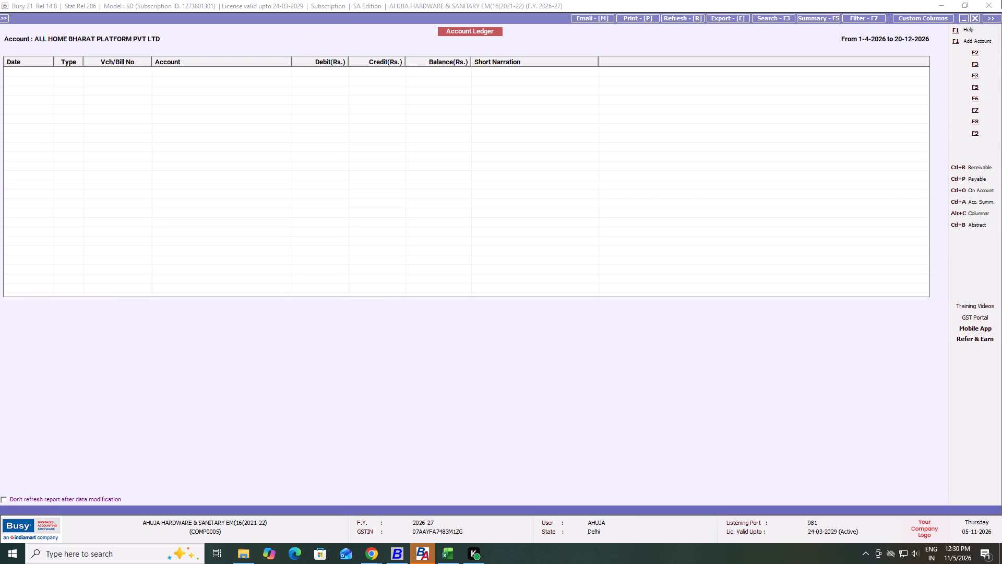
{"action": "key", "text": "alt+Tab"}
{"action": "key", "text": "ctrl+1"}
{"action": "key", "text": "alt+Tab"}
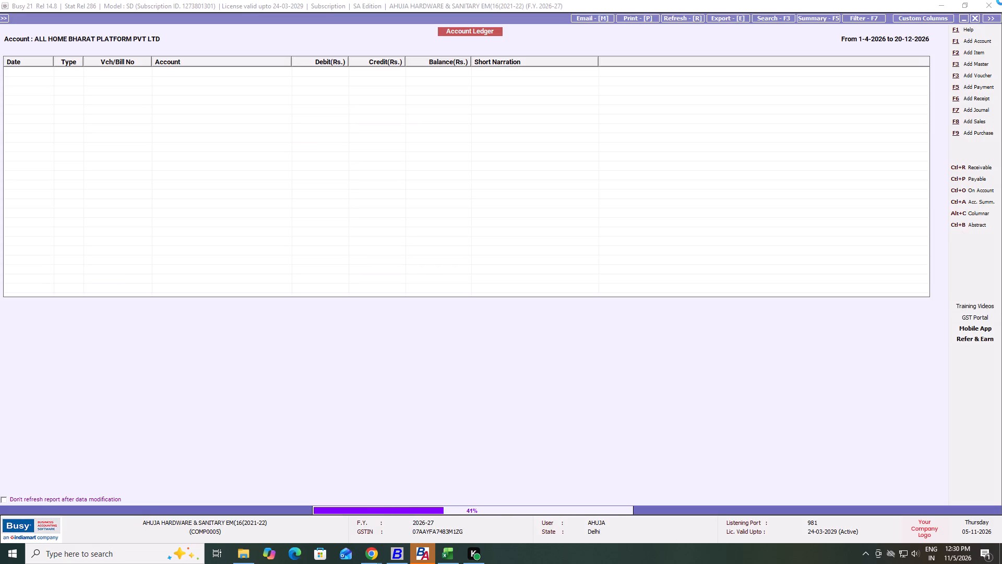
{"action": "key", "text": "End"}
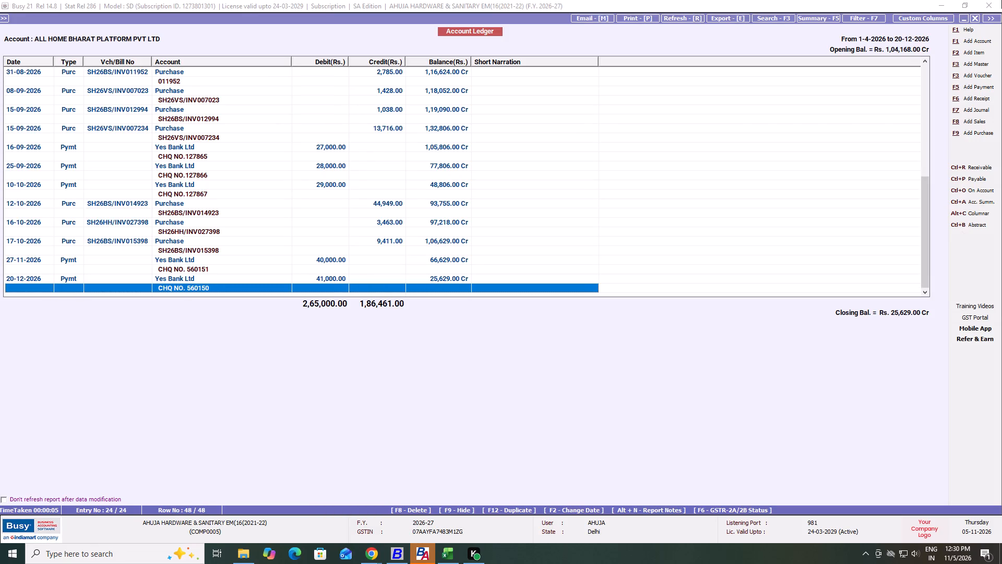
Start a new purchase voucher in the GST series dated 30-10-2026.
{"action": "key", "text": "alt+F3"}
{"action": "key", "text": "Down"}
{"action": "key", "text": "Return"}
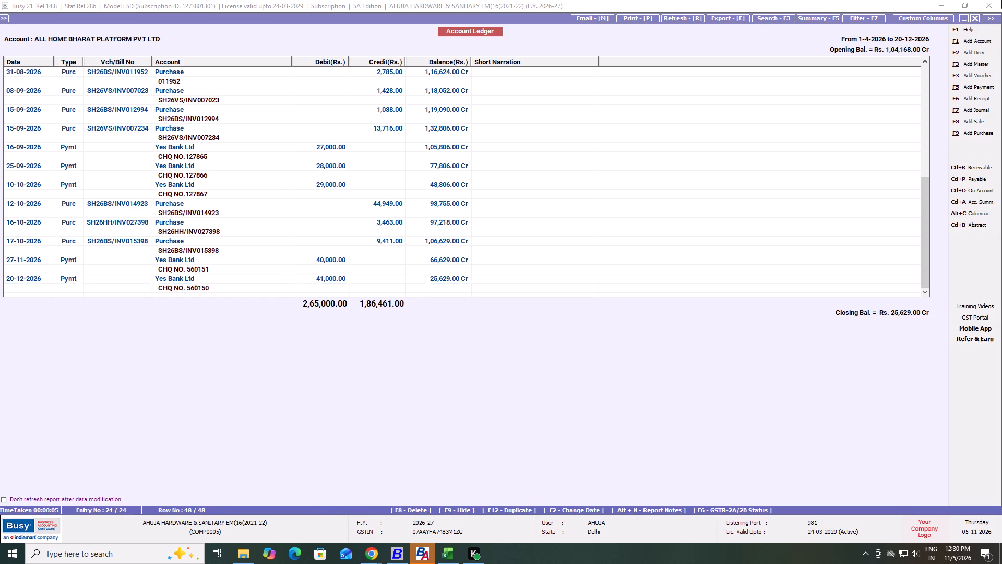
{"action": "key", "text": "Return"}
{"action": "key", "text": "Tab"}
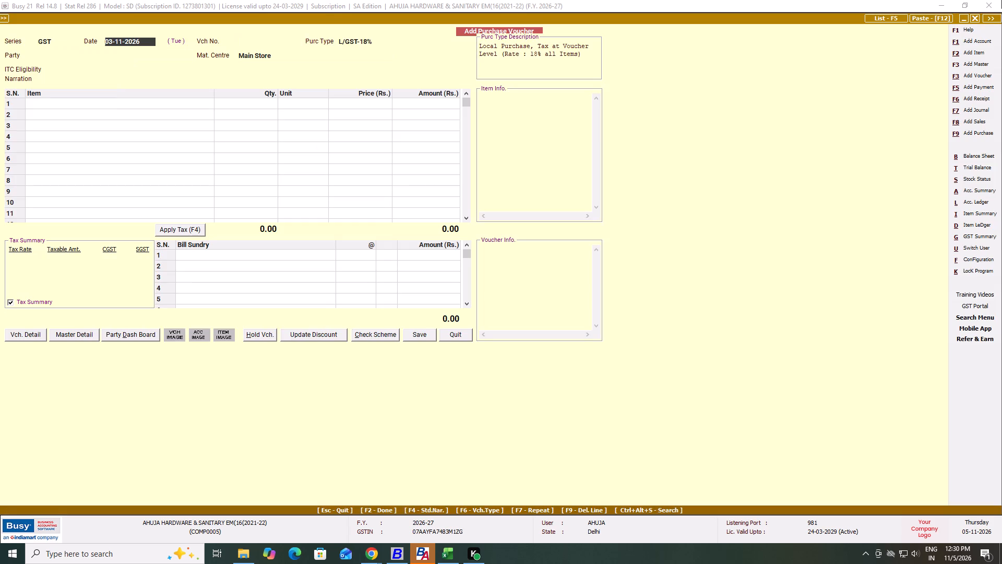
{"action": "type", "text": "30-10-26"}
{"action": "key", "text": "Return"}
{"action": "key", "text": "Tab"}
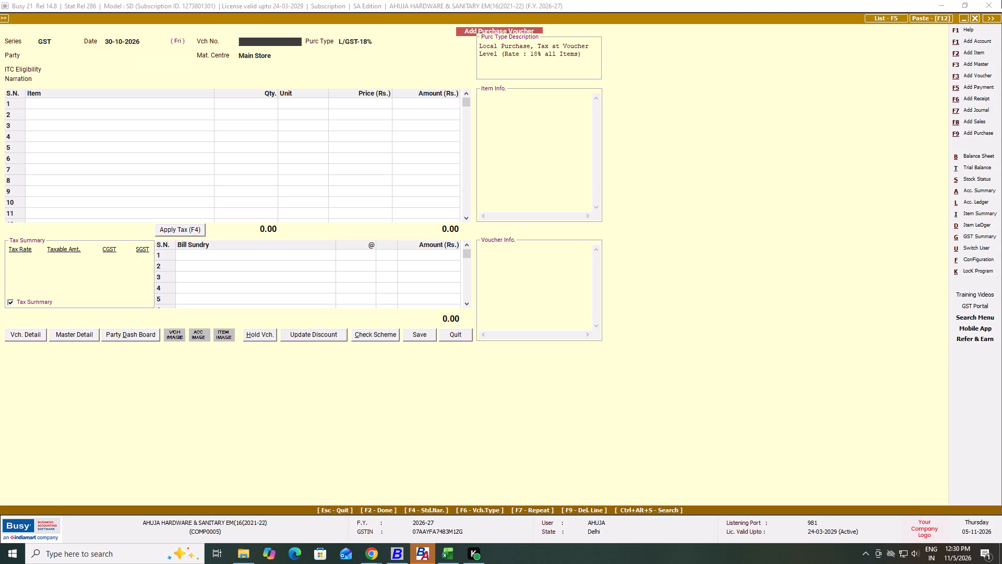
Enter SH26VS/INV009330 as the purchase voucher number.
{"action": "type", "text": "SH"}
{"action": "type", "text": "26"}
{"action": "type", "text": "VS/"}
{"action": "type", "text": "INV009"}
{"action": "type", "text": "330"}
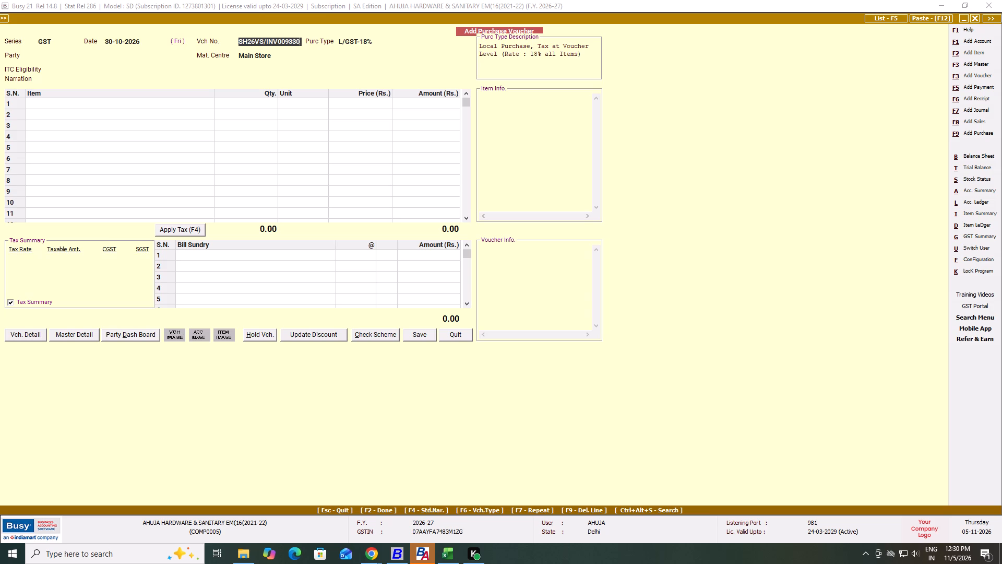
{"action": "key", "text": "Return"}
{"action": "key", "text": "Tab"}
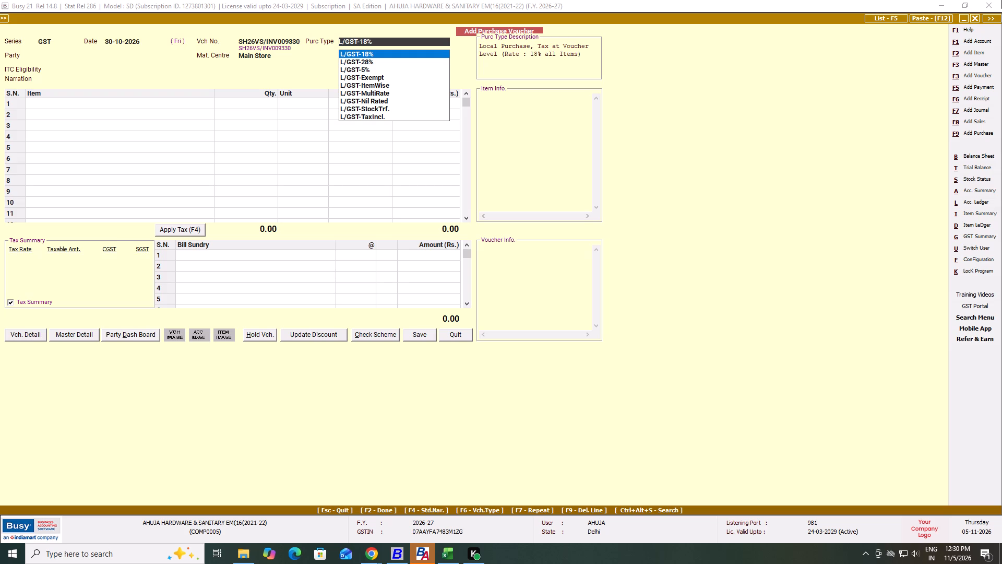
Select ALL HOME BHARAT PLATFORM PVT LTD as the party, keeping purchase type L/GST-18%, and decline continuing as a local transaction.
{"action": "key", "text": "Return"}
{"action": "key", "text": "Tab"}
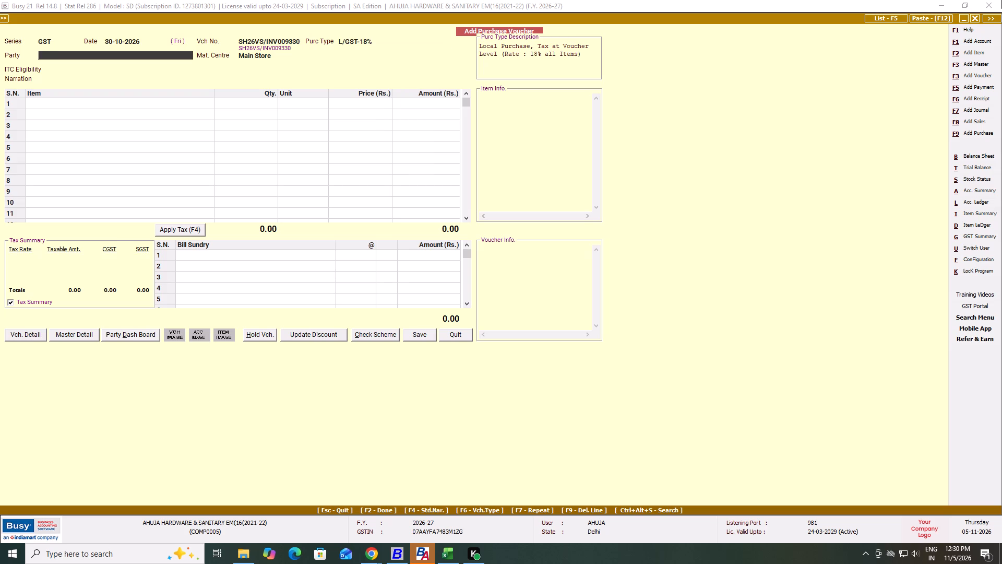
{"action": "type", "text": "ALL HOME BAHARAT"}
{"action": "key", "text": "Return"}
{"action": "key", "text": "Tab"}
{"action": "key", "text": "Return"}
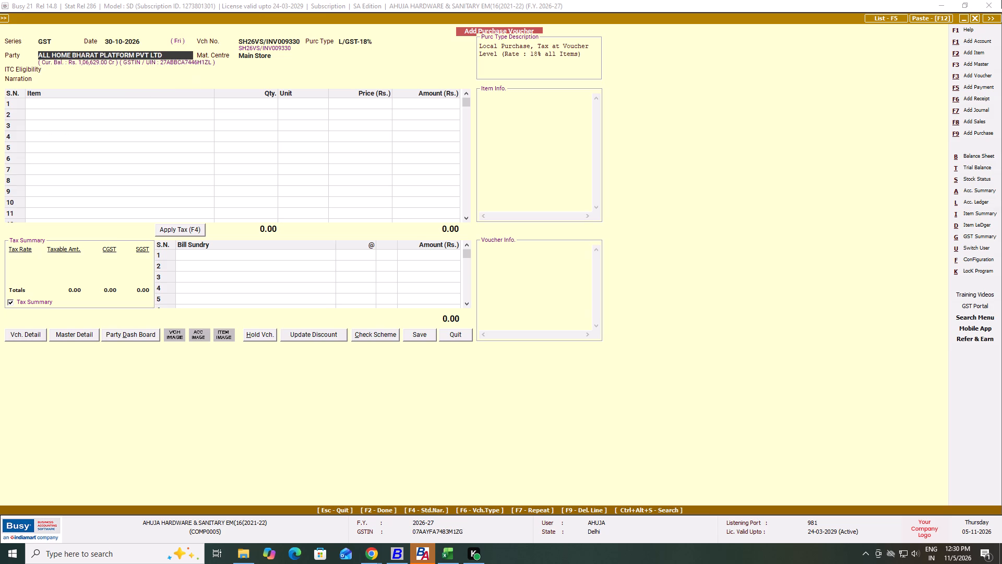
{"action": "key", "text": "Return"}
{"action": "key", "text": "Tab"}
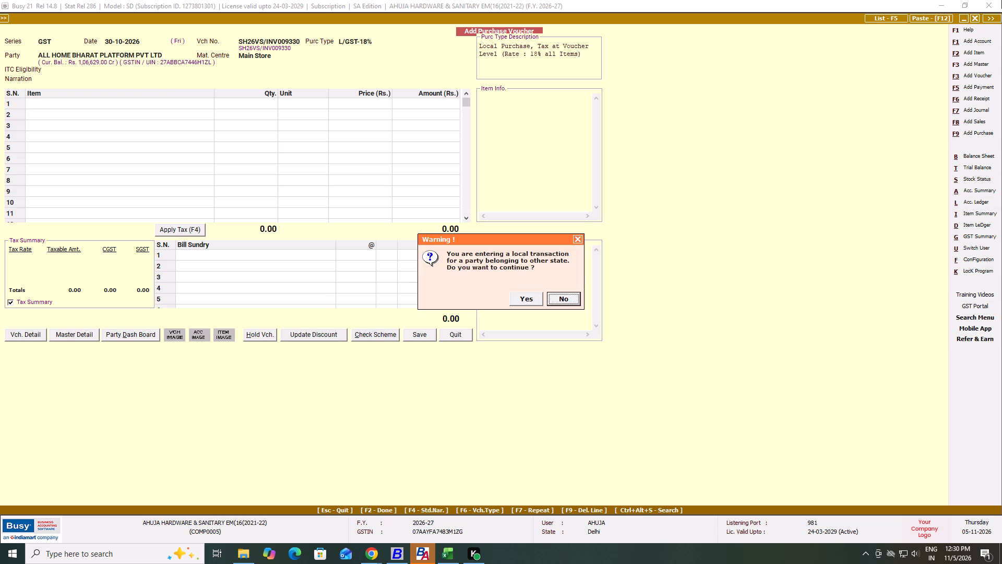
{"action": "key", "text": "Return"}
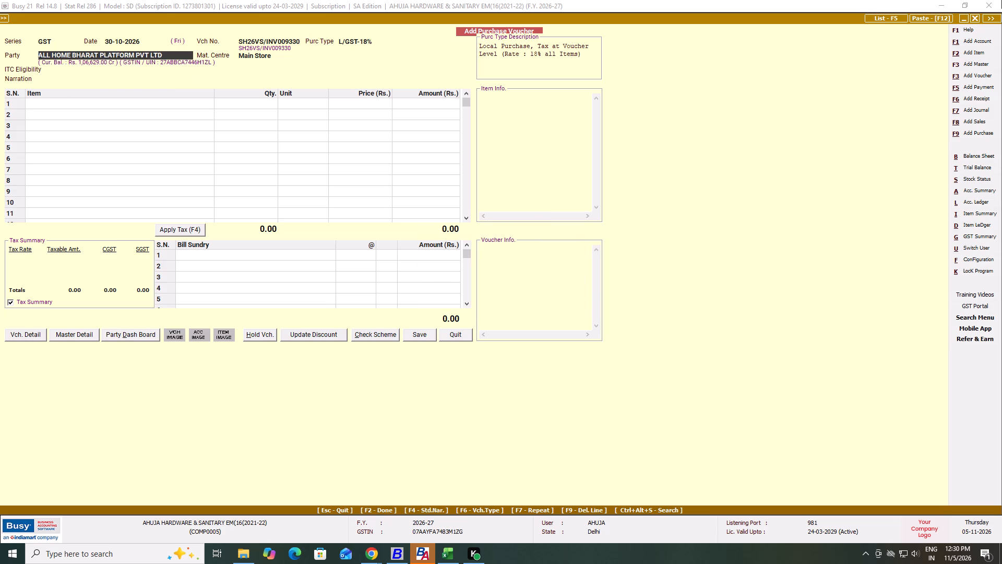
Change the voucher's purchase type to I/GST-18%.
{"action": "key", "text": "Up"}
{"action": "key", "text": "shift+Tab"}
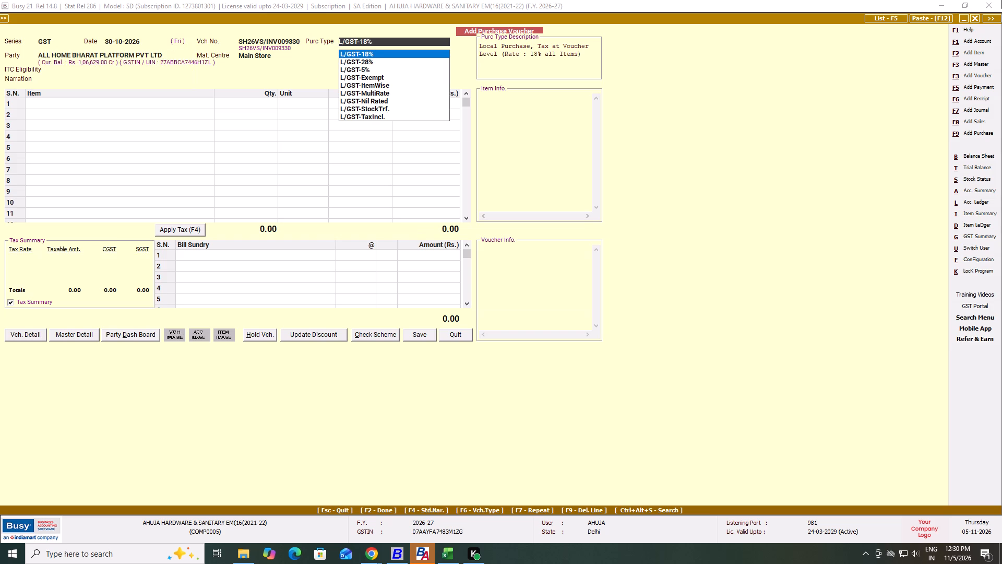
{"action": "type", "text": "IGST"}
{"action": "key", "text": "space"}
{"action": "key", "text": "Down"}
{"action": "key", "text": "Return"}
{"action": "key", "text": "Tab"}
Keep the party and set the material centre to Main Store with ITC eligibility Input Goods/Services.
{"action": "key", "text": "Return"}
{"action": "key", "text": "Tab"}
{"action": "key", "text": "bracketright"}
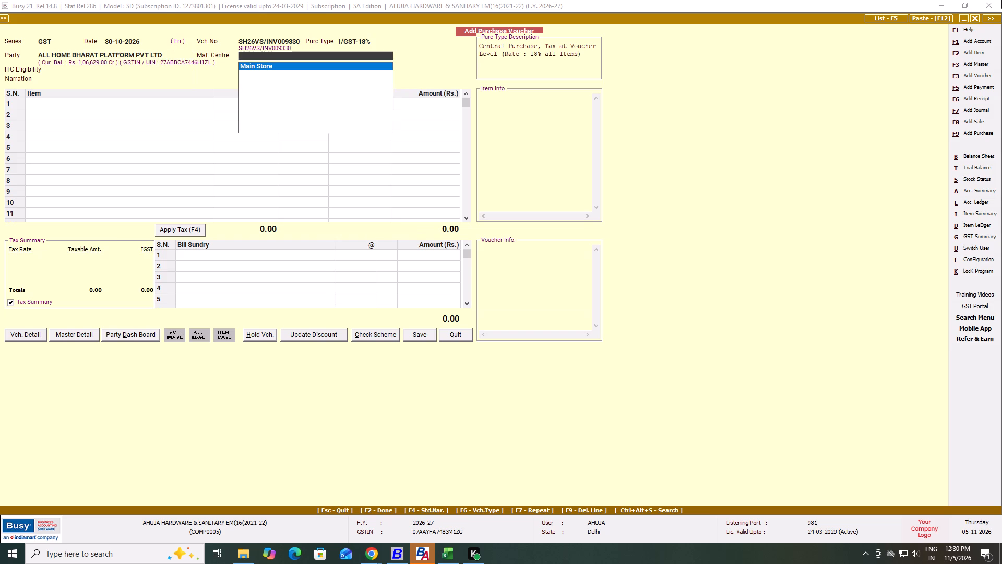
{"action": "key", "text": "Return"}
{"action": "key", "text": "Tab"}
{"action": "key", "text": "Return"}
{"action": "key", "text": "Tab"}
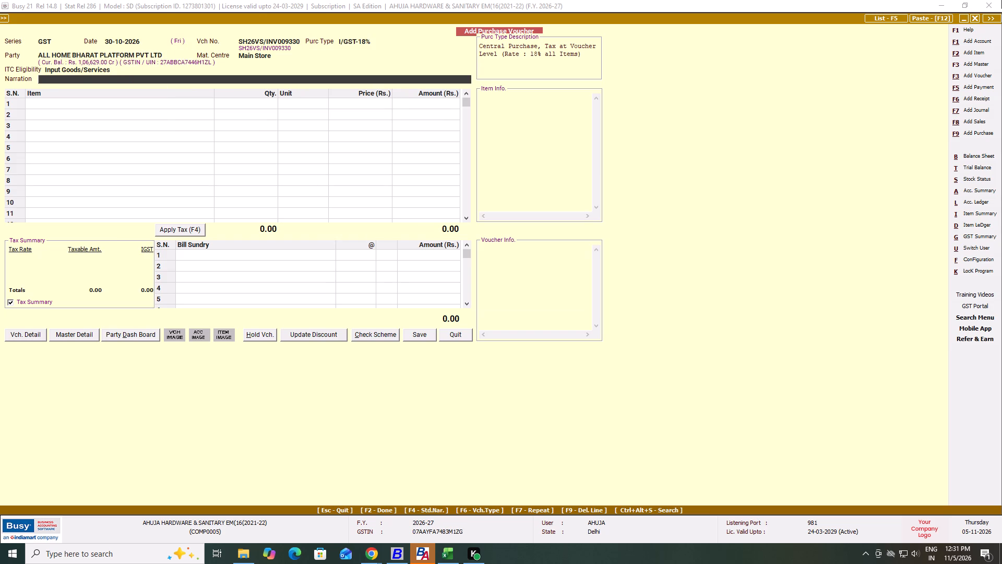
Enter the invoice number SH26VS/INV009330 as the voucher narration.
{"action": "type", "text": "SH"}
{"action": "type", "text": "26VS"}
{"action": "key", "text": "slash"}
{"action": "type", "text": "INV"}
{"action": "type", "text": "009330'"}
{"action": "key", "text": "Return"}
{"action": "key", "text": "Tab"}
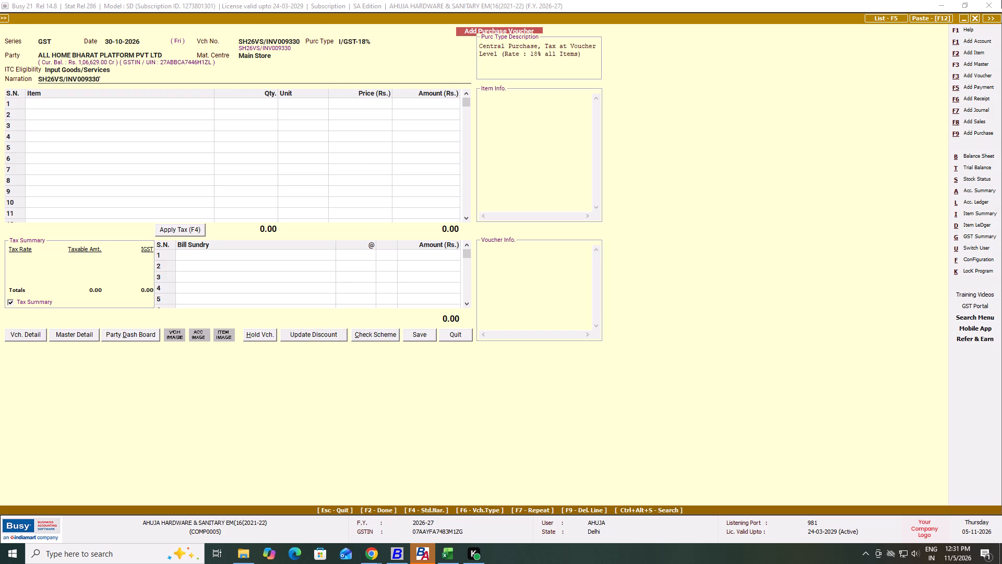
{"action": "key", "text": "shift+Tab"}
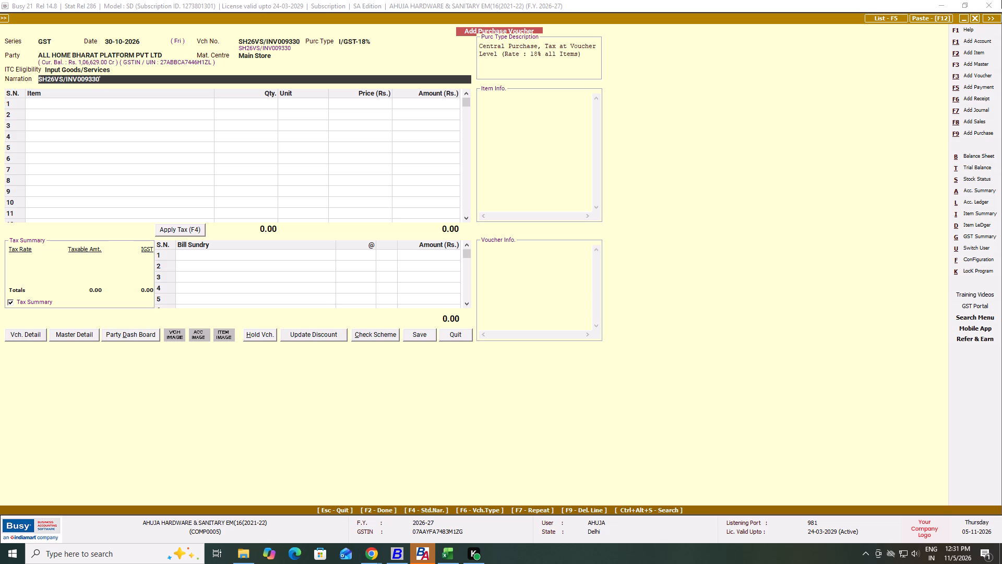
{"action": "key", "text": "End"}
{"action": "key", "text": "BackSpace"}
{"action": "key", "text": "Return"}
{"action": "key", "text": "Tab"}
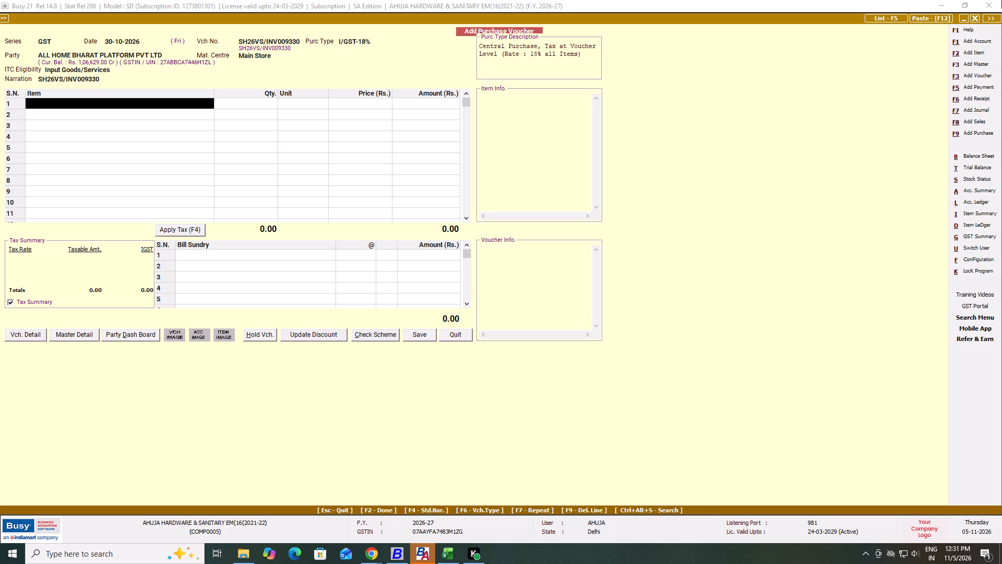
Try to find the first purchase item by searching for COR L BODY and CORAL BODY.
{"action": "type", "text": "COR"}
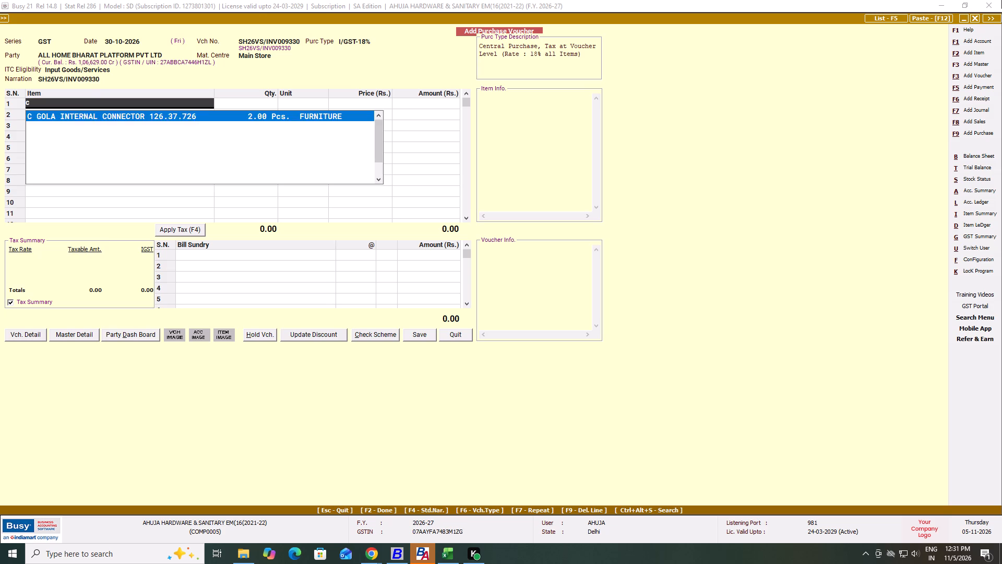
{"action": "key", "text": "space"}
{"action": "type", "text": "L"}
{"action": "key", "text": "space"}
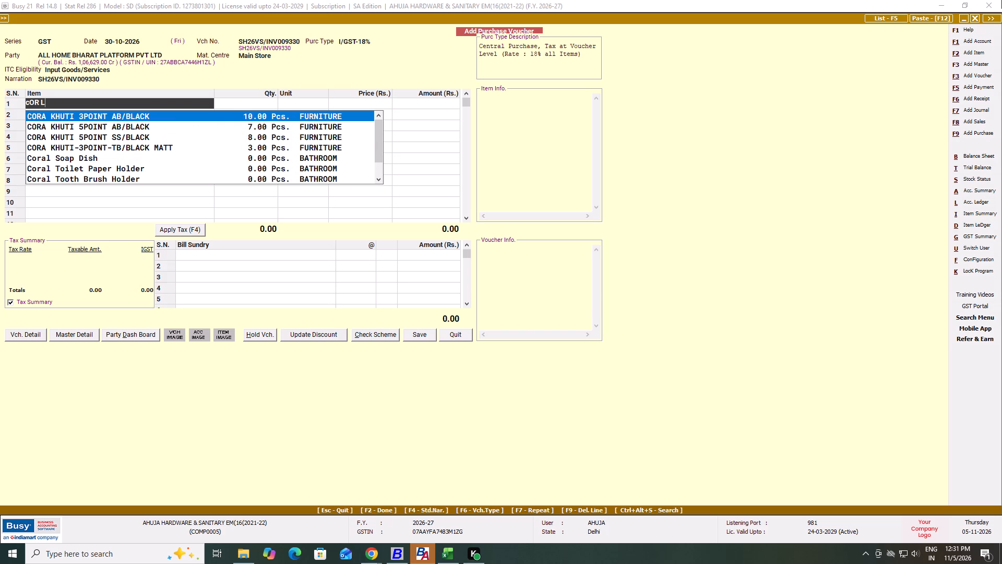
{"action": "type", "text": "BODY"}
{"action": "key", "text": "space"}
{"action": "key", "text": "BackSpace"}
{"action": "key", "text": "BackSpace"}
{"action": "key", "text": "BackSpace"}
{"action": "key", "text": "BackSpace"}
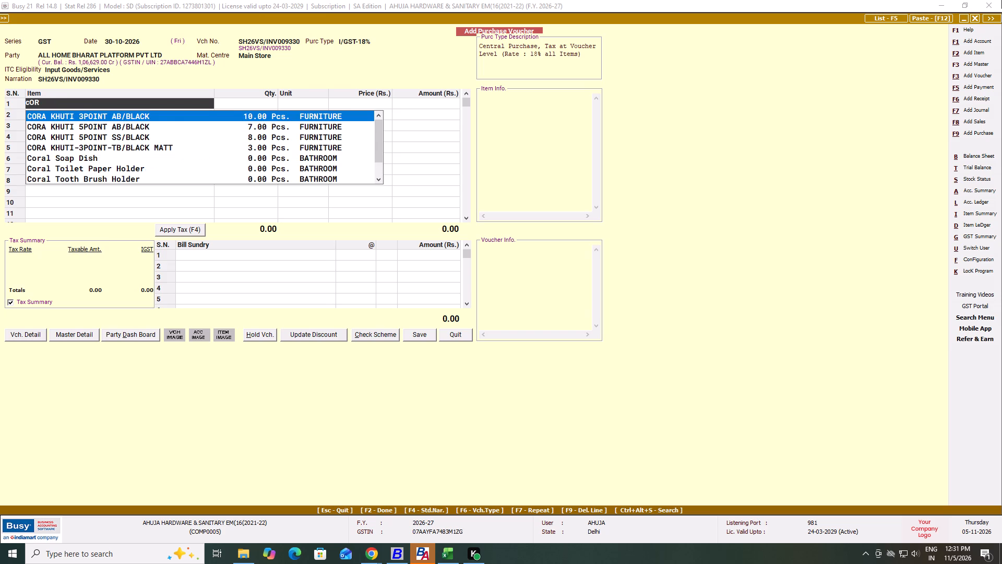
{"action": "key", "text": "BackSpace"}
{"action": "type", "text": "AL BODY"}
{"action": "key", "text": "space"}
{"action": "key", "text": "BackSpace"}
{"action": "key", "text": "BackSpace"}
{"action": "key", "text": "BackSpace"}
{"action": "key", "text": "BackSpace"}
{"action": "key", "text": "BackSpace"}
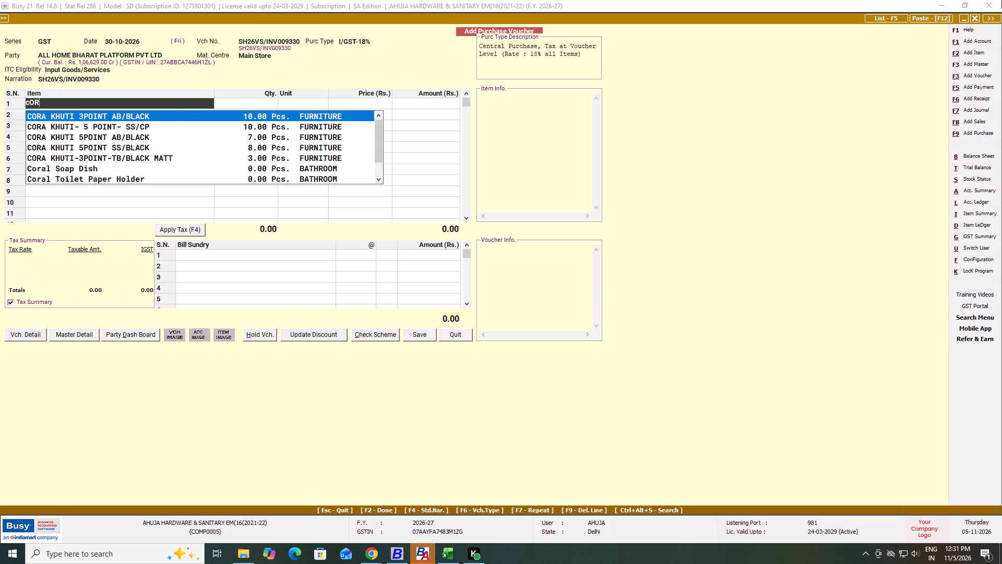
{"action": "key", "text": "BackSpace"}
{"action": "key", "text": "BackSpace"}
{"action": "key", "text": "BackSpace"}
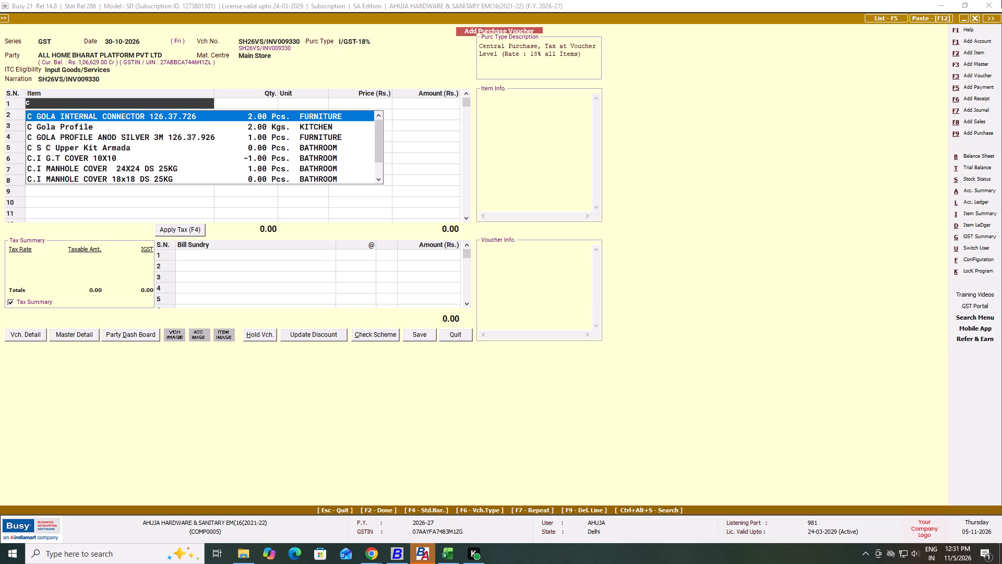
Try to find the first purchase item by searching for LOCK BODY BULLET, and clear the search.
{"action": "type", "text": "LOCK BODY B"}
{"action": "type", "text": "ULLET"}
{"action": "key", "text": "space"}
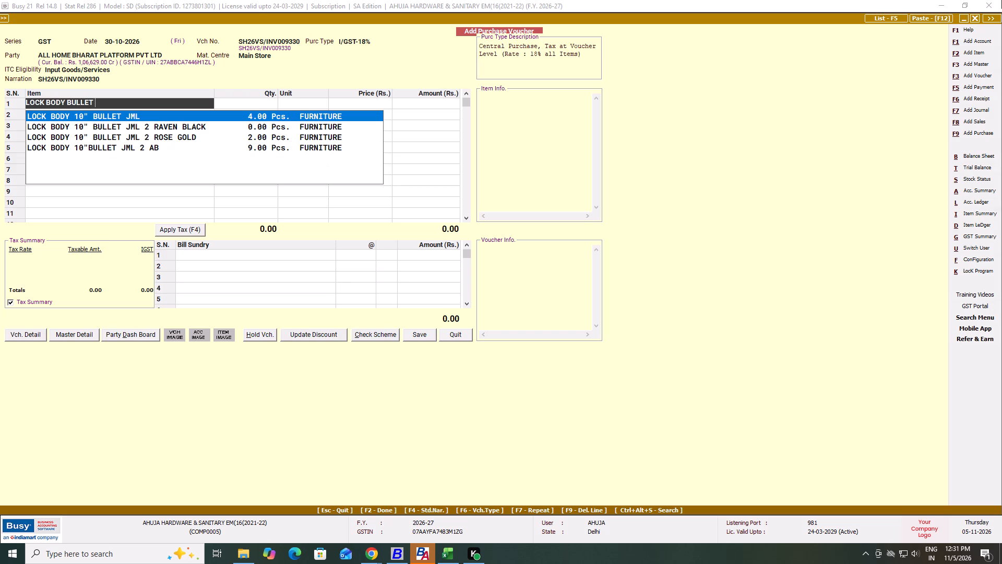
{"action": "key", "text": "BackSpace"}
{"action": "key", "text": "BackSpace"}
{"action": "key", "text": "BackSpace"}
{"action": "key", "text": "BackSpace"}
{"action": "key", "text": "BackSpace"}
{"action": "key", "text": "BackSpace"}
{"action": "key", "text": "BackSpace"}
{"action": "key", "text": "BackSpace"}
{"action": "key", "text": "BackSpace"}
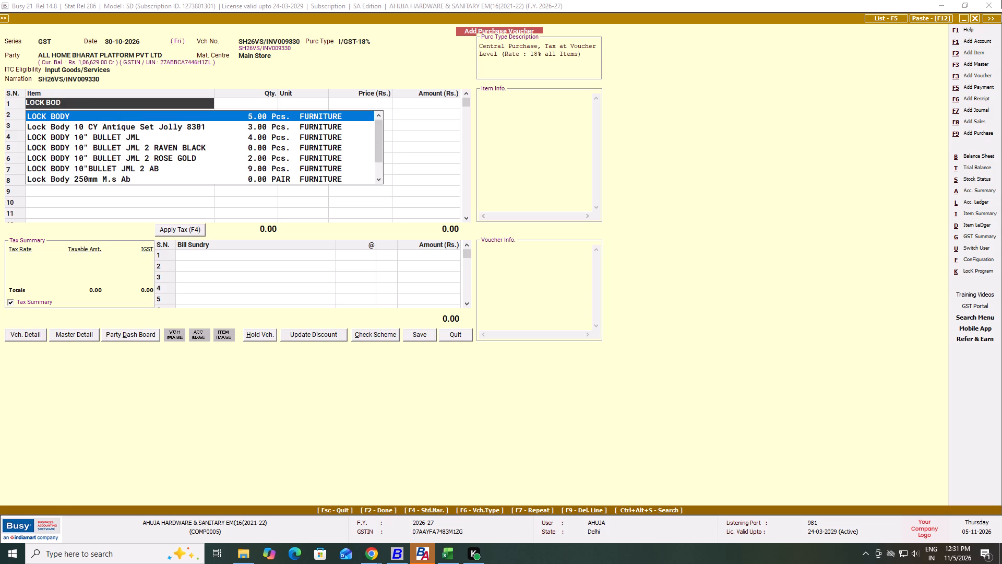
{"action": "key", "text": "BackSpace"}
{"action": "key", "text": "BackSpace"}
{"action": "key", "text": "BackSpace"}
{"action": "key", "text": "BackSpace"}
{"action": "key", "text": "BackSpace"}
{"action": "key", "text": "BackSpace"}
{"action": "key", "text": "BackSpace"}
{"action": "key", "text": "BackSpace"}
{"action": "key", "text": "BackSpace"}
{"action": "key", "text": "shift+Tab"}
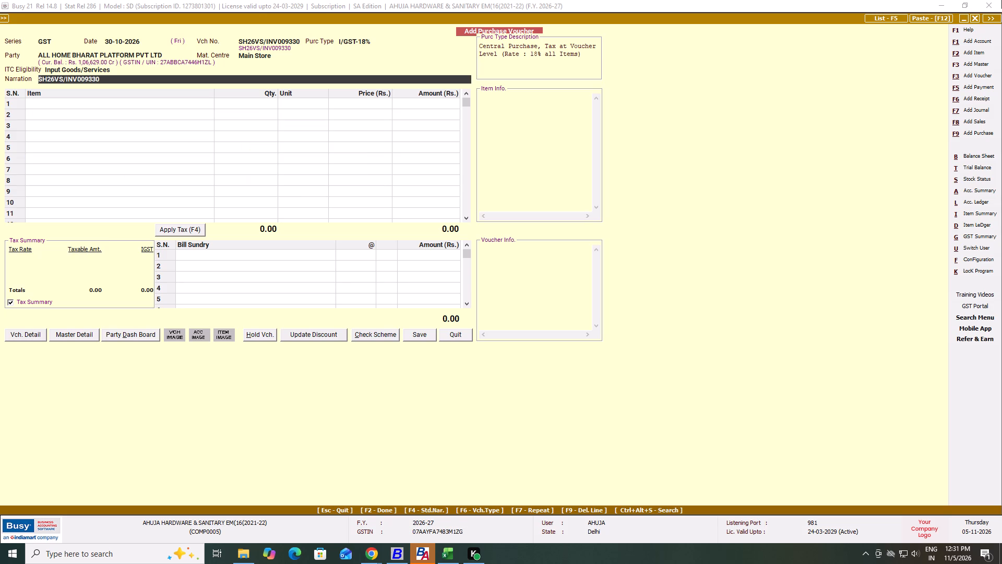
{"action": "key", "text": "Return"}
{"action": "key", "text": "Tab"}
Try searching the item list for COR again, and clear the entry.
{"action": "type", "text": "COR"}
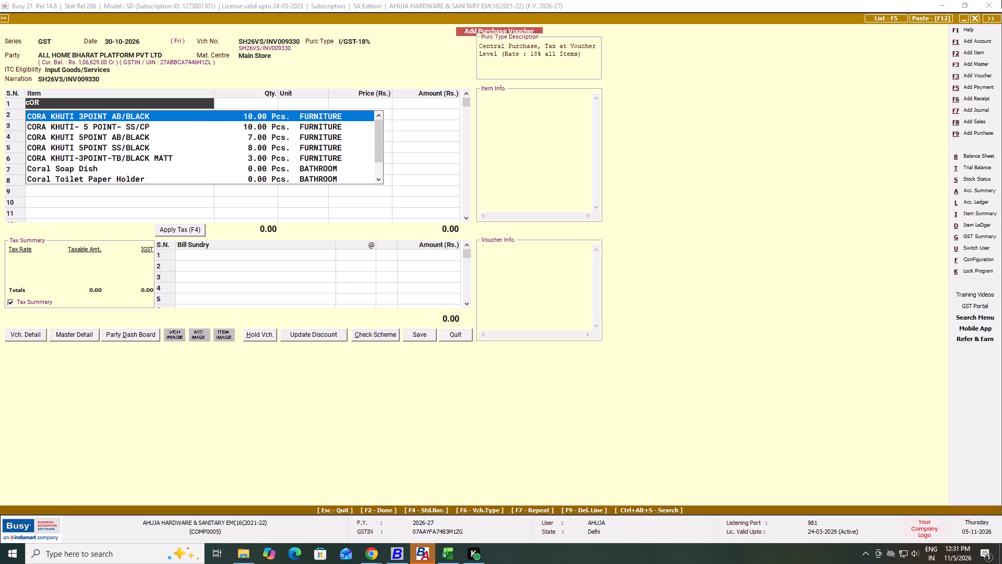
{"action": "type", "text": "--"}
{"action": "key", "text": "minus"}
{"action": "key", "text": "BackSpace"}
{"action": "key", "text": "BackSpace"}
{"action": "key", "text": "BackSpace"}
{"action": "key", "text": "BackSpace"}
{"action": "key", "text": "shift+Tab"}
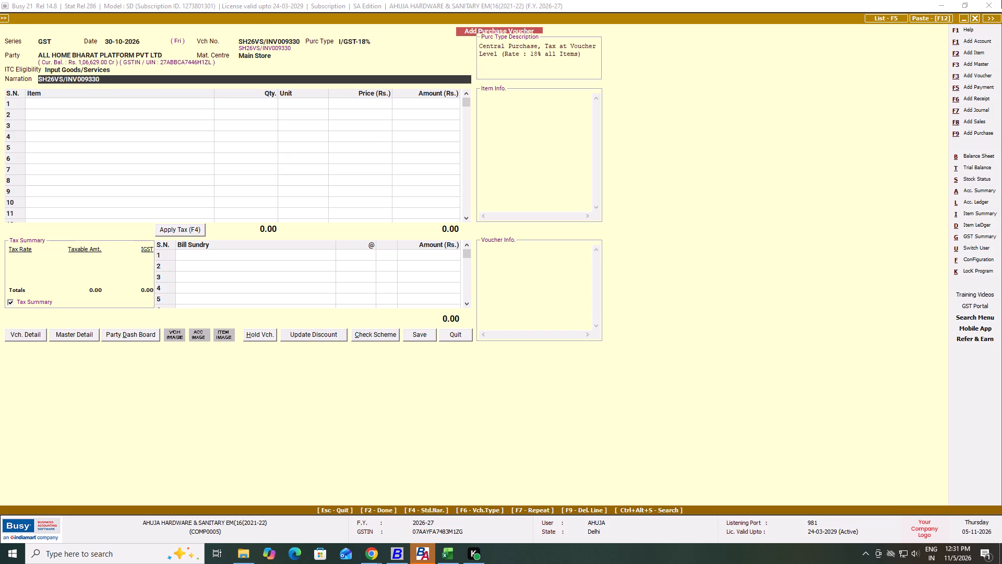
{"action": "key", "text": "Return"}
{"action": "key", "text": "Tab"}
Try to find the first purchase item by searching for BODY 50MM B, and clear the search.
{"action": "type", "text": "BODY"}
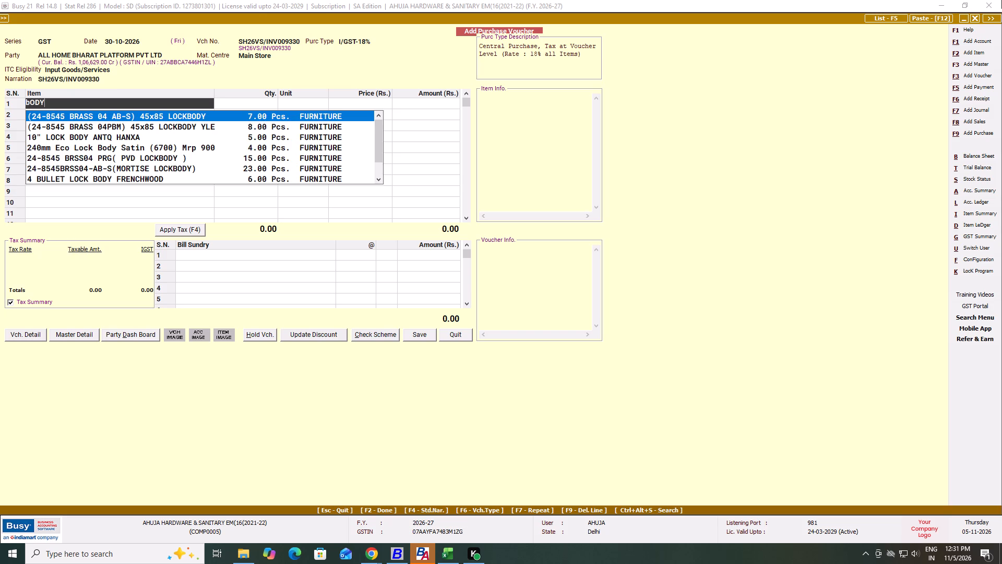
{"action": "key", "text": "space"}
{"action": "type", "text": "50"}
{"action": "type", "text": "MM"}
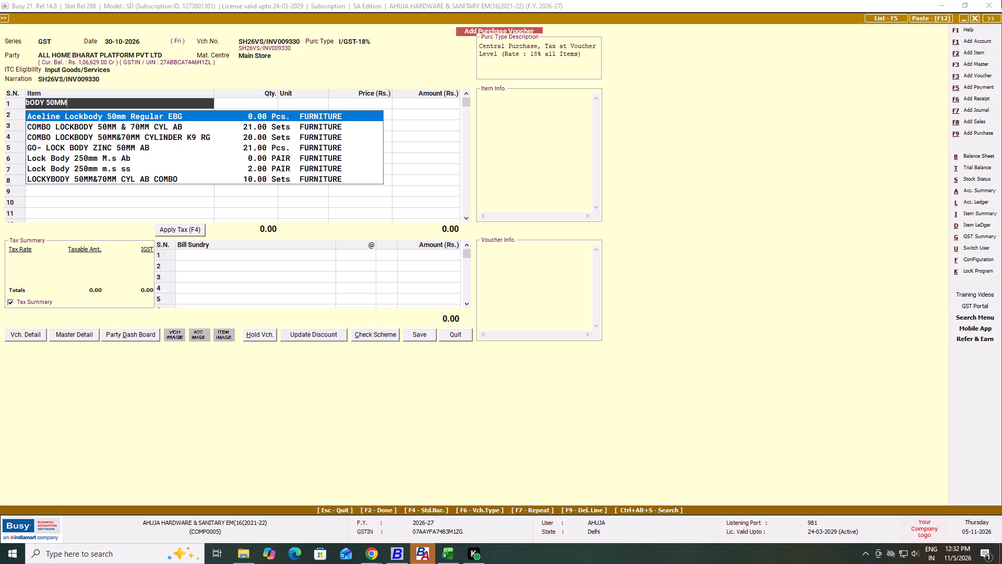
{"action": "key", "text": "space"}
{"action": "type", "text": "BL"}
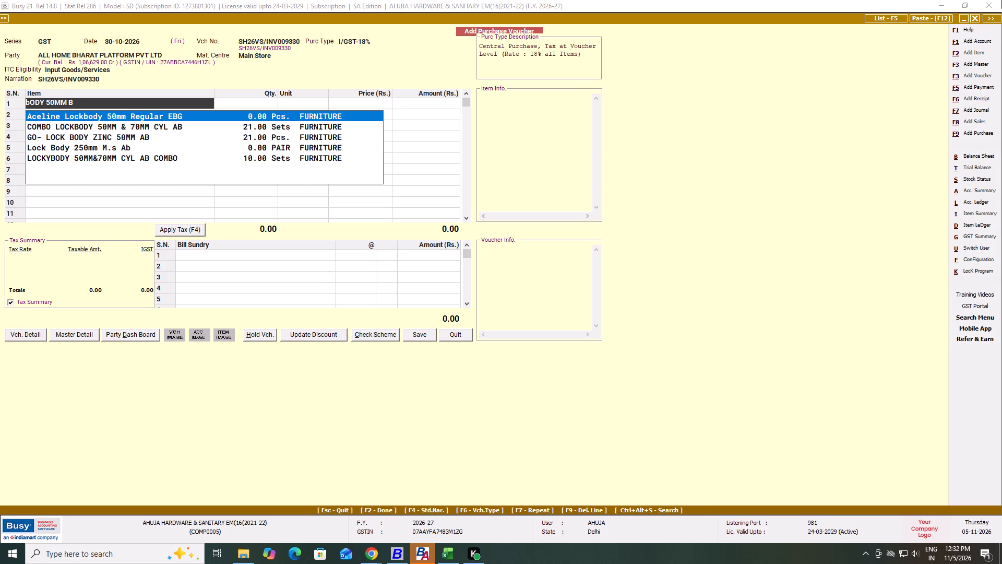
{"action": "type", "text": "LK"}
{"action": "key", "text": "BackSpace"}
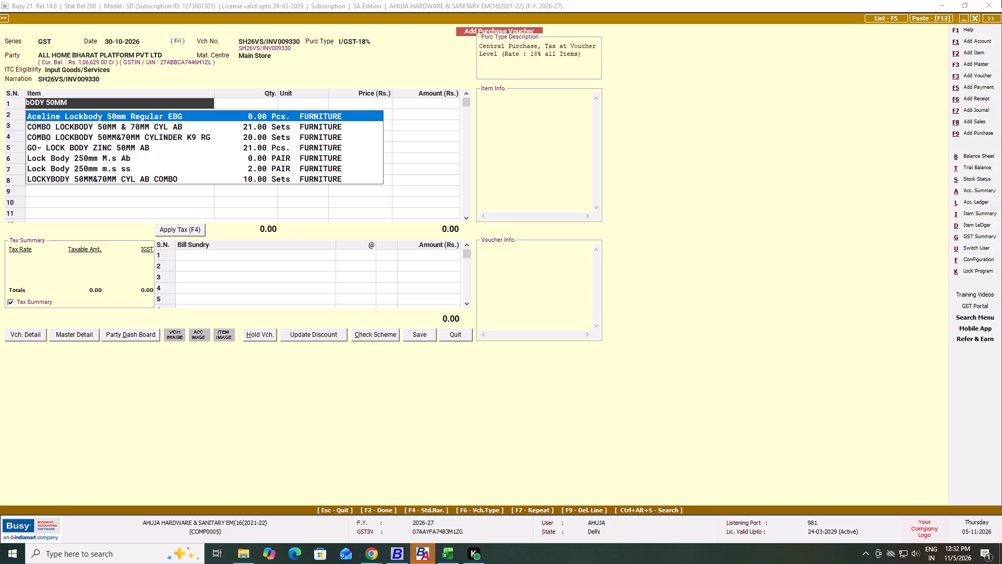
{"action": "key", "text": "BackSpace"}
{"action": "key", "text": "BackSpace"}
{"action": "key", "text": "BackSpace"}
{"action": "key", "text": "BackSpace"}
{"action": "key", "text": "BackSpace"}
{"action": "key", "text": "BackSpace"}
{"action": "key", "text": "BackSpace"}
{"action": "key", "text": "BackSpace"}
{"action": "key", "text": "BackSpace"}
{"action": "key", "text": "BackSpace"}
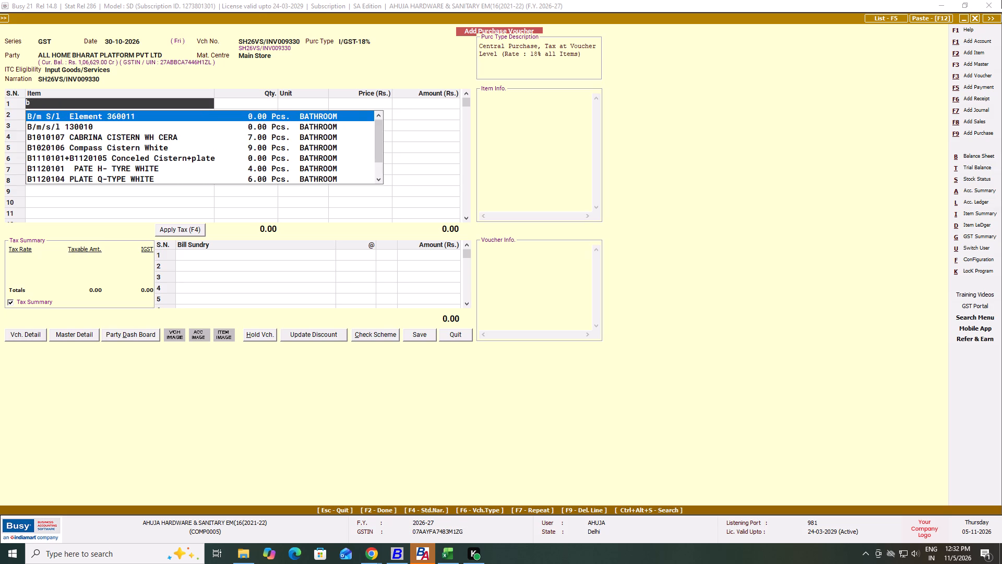
Add GO-LOCK BODY BULET ZINC 50 MM BM as the first item with quantity 25 Pcs. and price 405.
{"action": "type", "text": "LOCK BODY BULLT"}
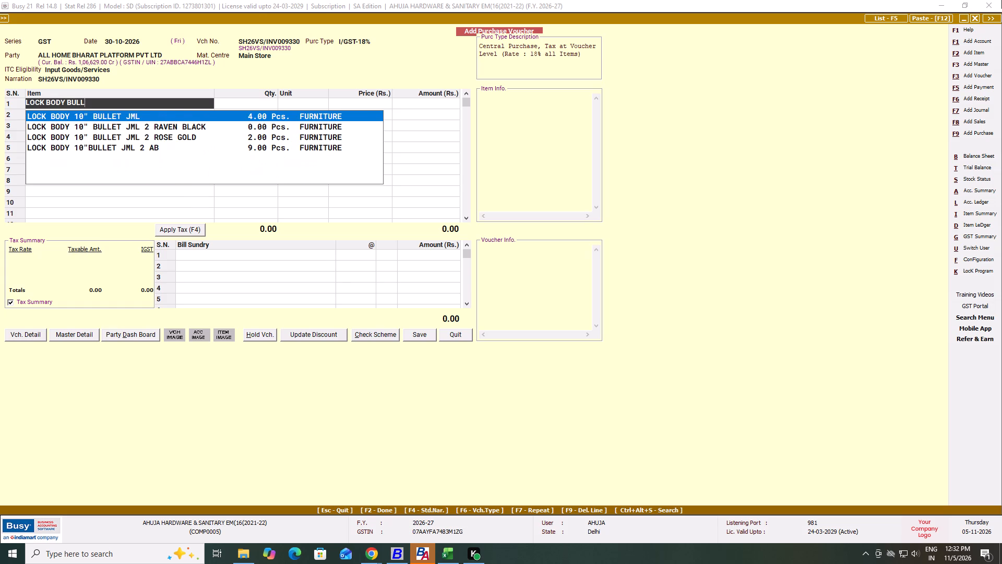
{"action": "key", "text": "BackSpace"}
{"action": "type", "text": "ET"}
{"action": "key", "text": "space"}
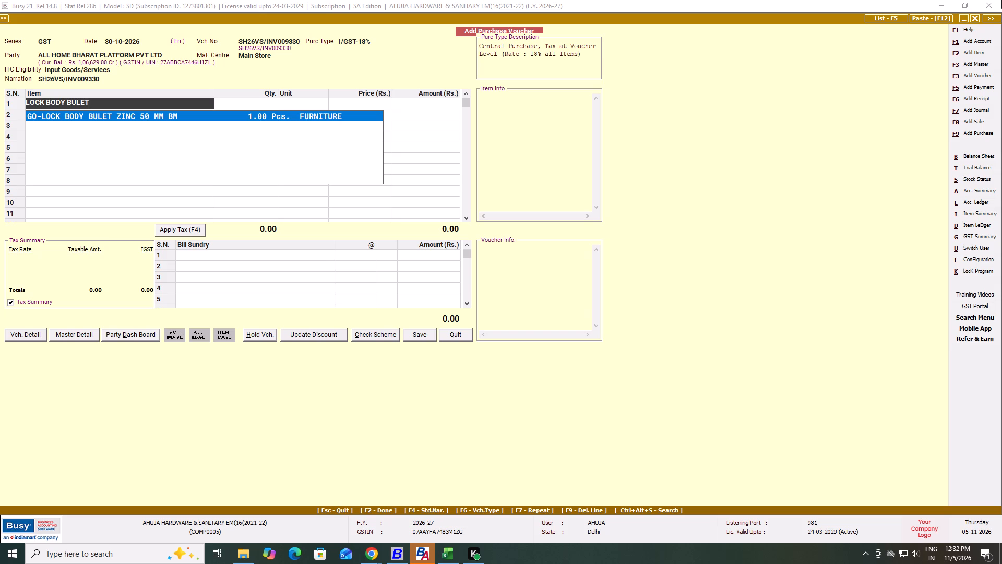
{"action": "key", "text": "Return"}
{"action": "type", "text": "225"}
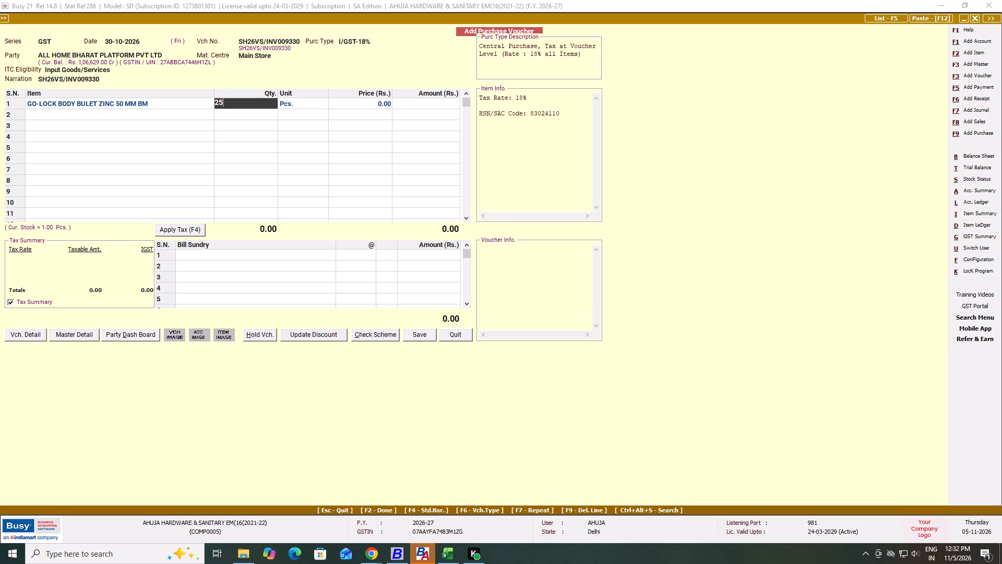
{"action": "key", "text": "Return"}
{"action": "key", "text": "Return"}
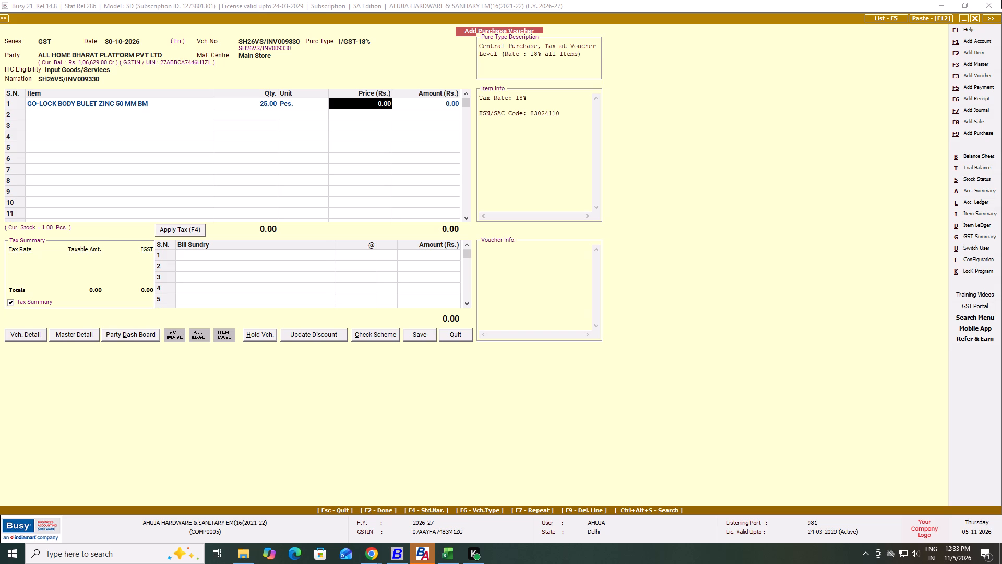
{"action": "type", "text": "4405"}
{"action": "key", "text": "Return"}
{"action": "key", "text": "Return"}
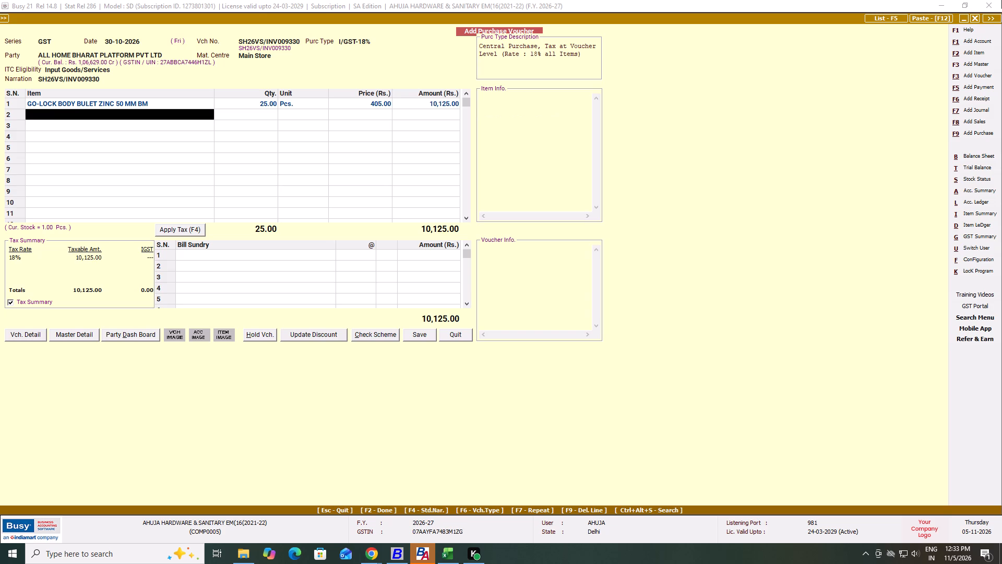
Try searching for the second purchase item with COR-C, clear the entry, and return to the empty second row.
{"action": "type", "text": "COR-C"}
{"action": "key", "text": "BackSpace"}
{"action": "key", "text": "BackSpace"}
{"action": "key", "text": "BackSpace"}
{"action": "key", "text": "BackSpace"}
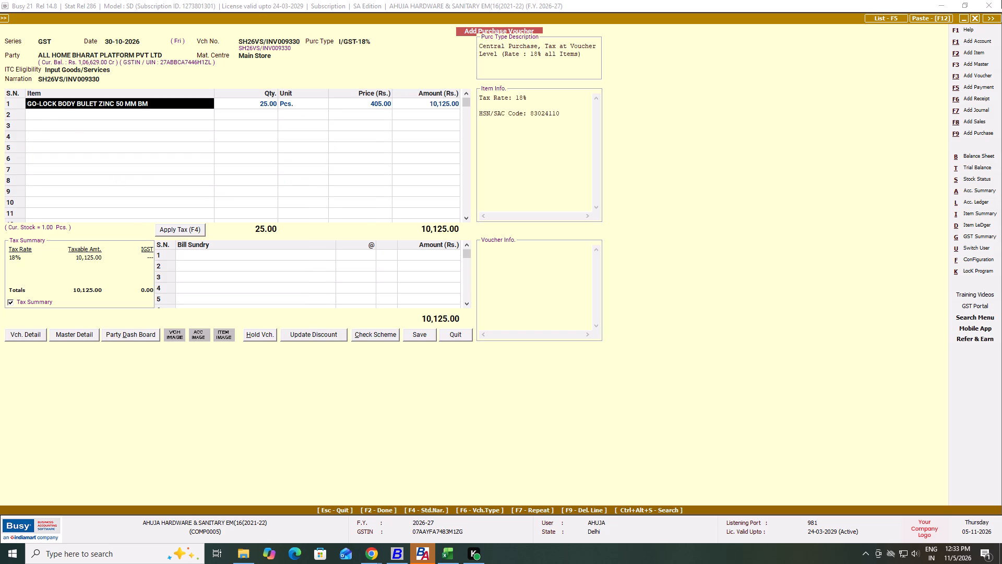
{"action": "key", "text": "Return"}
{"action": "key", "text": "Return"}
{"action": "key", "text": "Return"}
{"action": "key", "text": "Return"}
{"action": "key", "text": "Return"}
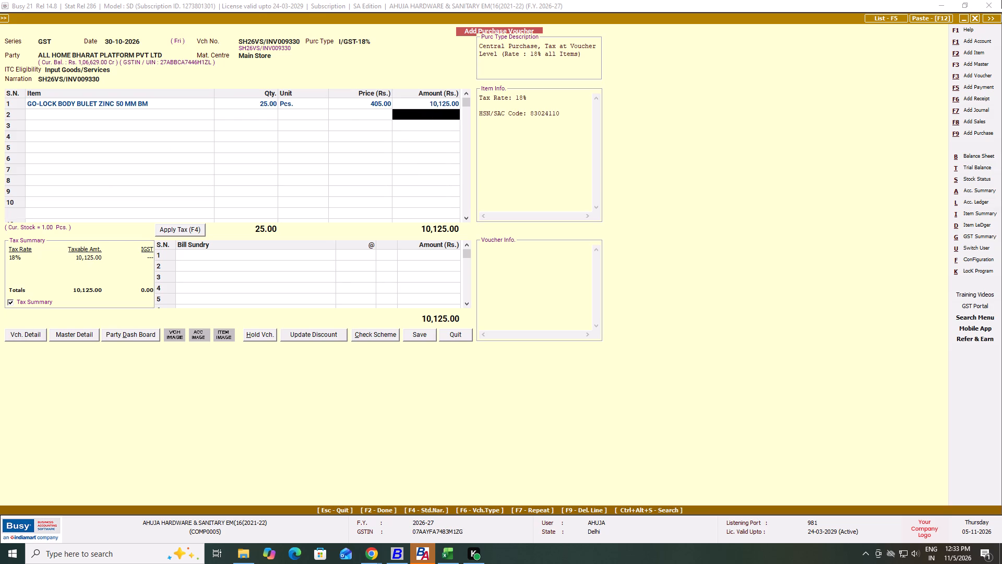
Search the second row's item list for KEY KNOB and examine the matching key-and-knob cylinders for the invoiced item.
{"action": "type", "text": "KEY KNOB"}
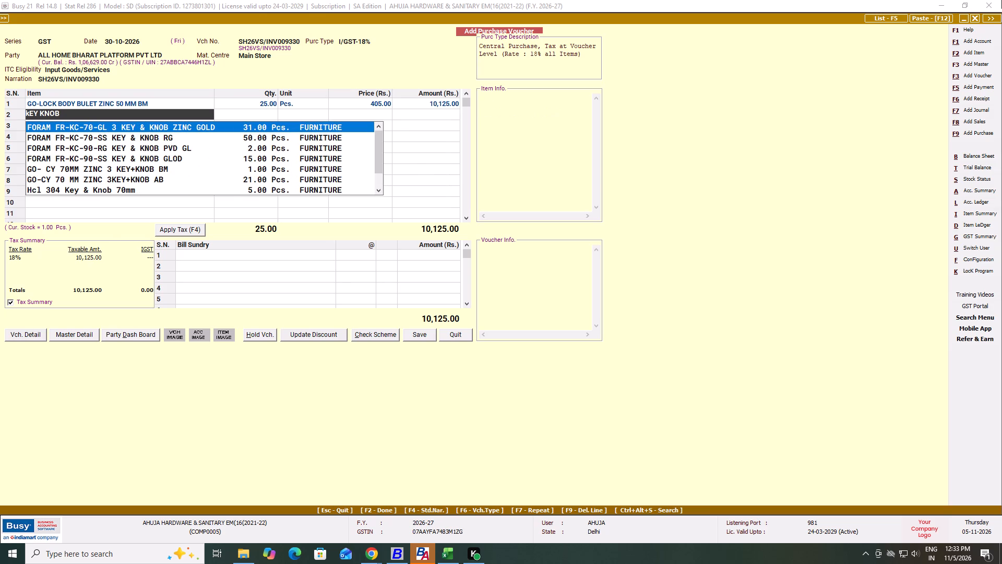
{"action": "key", "text": "space"}
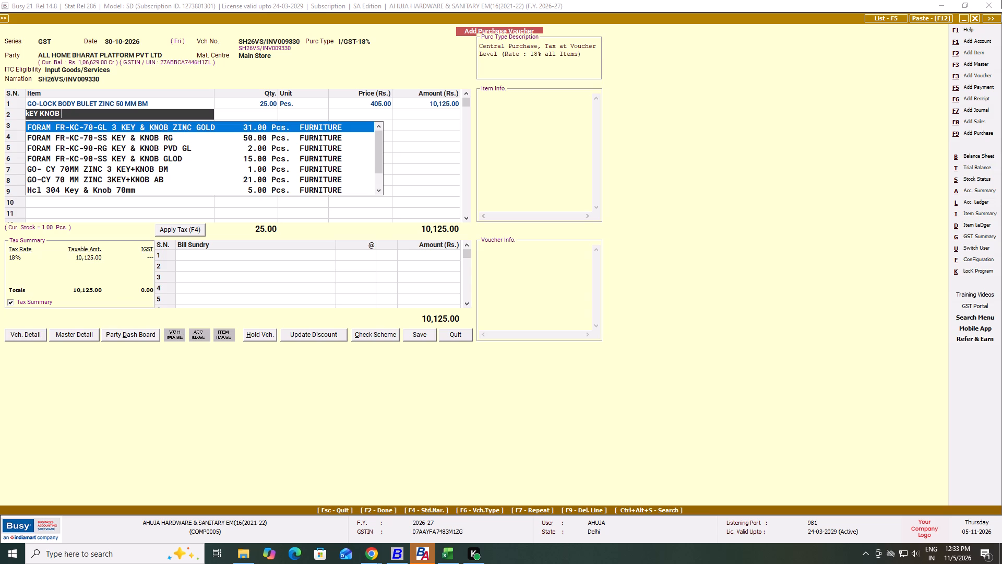
{"action": "key", "text": "Down"}
{"action": "key", "text": "Down"}
{"action": "key", "text": "Down"}
{"action": "key", "text": "Down"}
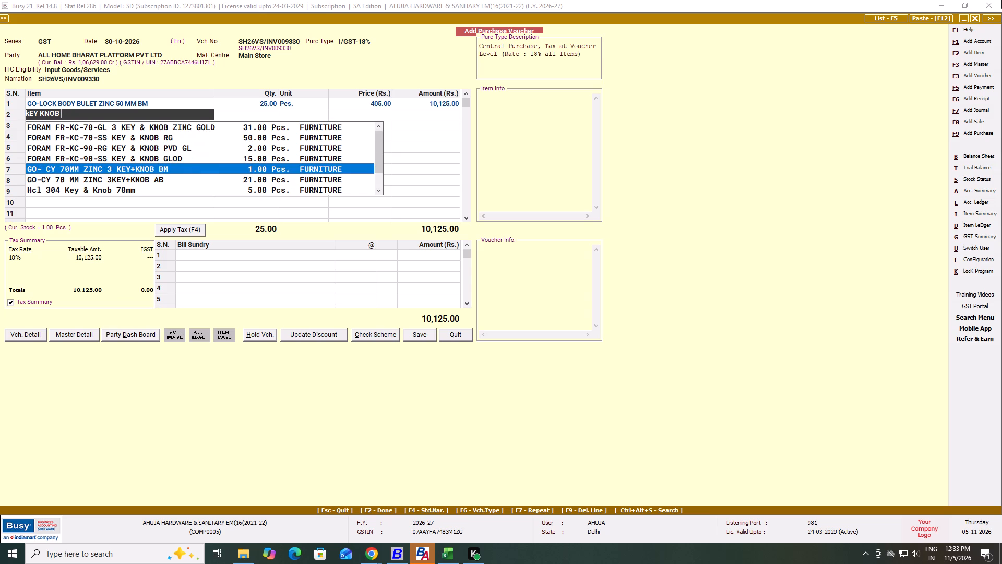
{"action": "key", "text": "Up"}
{"action": "key", "text": "Up"}
{"action": "key", "text": "Up"}
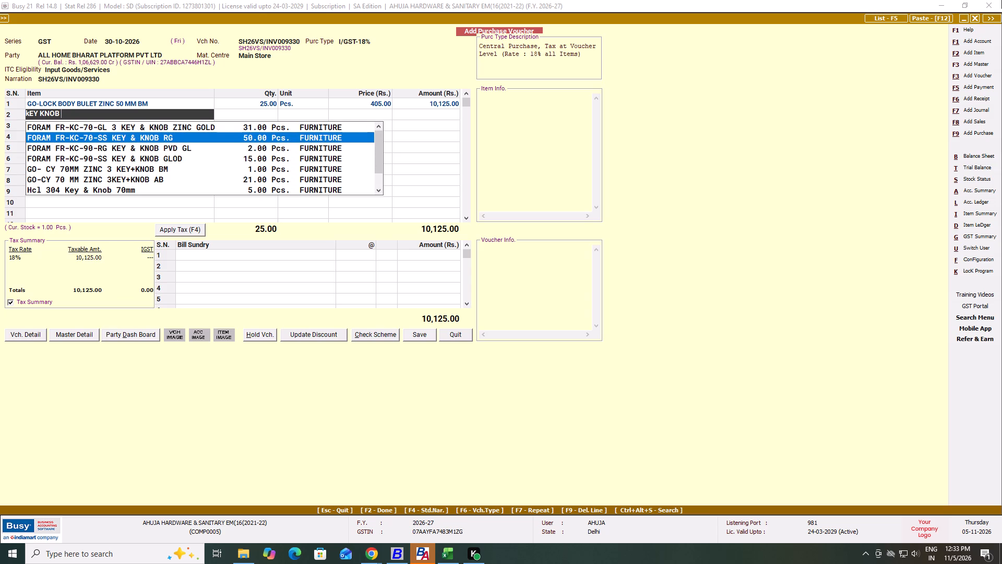
{"action": "key", "text": "Down"}
{"action": "key", "text": "Down"}
{"action": "key", "text": "Down"}
{"action": "key", "text": "Down"}
{"action": "key", "text": "Down"}
{"action": "key", "text": "Down"}
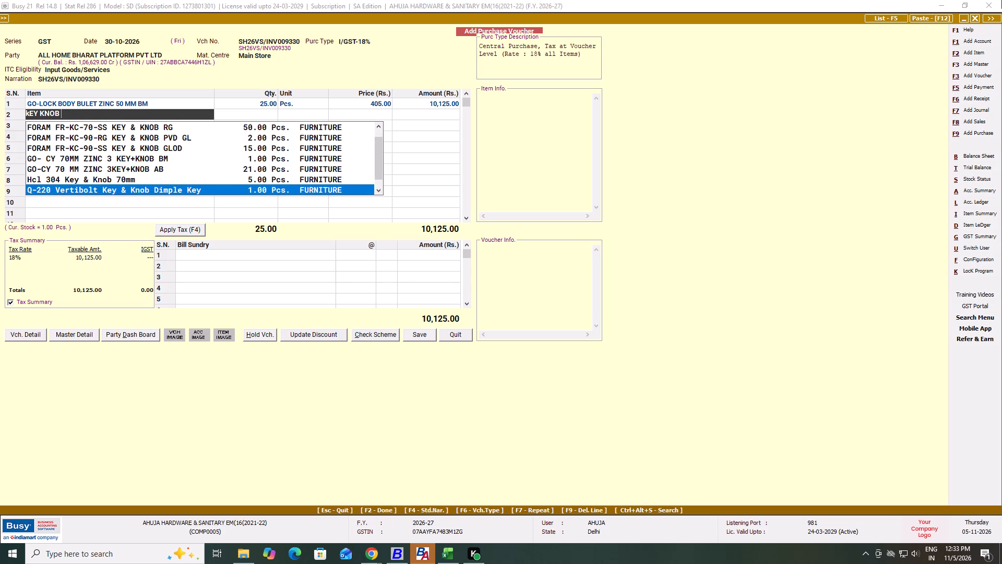
{"action": "key", "text": "Up"}
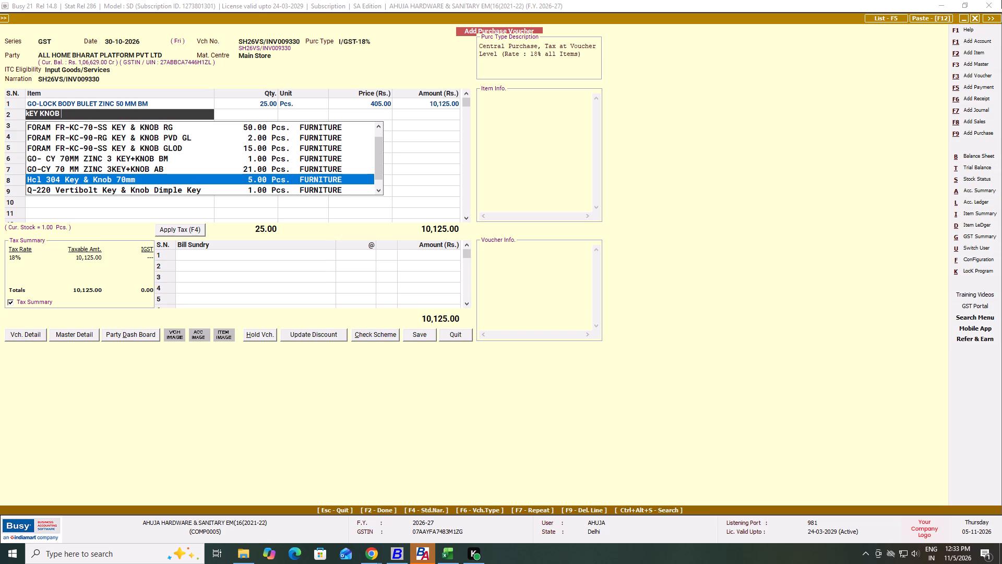
{"action": "key", "text": "Down"}
{"action": "key", "text": "Down"}
{"action": "key", "text": "Down"}
{"action": "key", "text": "Down"}
{"action": "key", "text": "Down"}
{"action": "key", "text": "Down"}
{"action": "key", "text": "Down"}
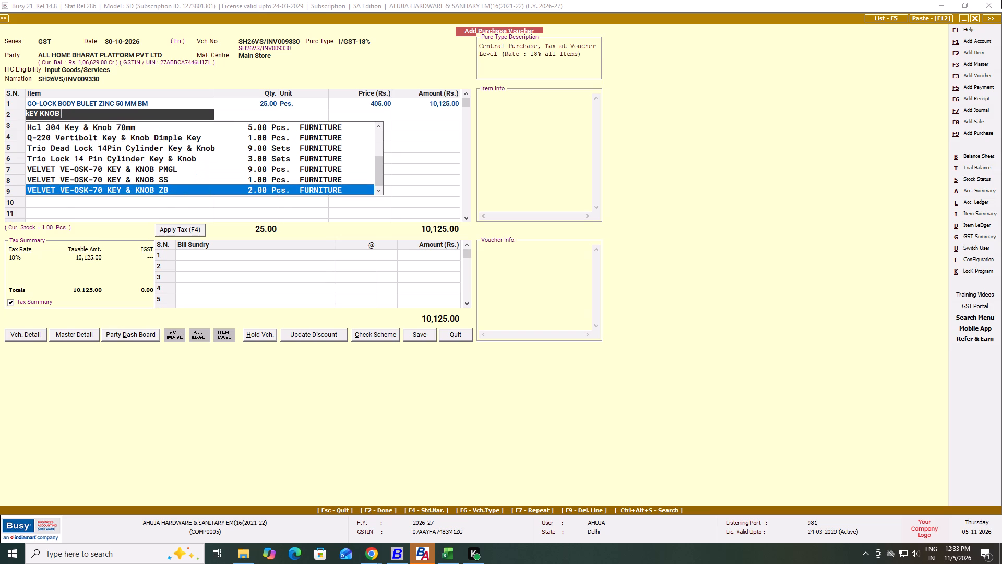
{"action": "key", "text": "Up"}
{"action": "key", "text": "Down"}
{"action": "key", "text": "Down"}
{"action": "key", "text": "Down"}
{"action": "key", "text": "Down"}
{"action": "key", "text": "Down"}
{"action": "key", "text": "Down"}
{"action": "key", "text": "Down"}
{"action": "key", "text": "Down"}
{"action": "key", "text": "Down"}
{"action": "key", "text": "Down"}
{"action": "key", "text": "Down"}
{"action": "key", "text": "Down"}
{"action": "key", "text": "Down"}
{"action": "key", "text": "Down"}
{"action": "key", "text": "Down"}
{"action": "key", "text": "Down"}
{"action": "key", "text": "Down"}
{"action": "key", "text": "Down"}
{"action": "key", "text": "Down"}
{"action": "key", "text": "Down"}
{"action": "key", "text": "Up"}
{"action": "key", "text": "Up"}
{"action": "key", "text": "Up"}
{"action": "key", "text": "Up"}
{"action": "key", "text": "Up"}
{"action": "key", "text": "Up"}
{"action": "key", "text": "Up"}
{"action": "key", "text": "Up"}
{"action": "key", "text": "Up"}
{"action": "key", "text": "Up"}
{"action": "key", "text": "Up"}
{"action": "key", "text": "Up"}
{"action": "key", "text": "Up"}
{"action": "key", "text": "Up"}
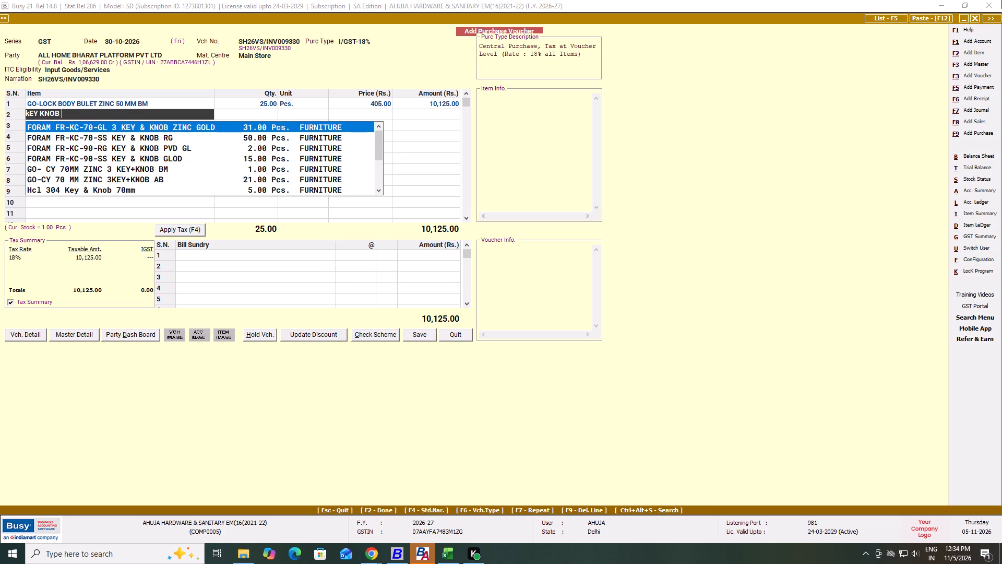
{"action": "key", "text": "Down"}
{"action": "key", "text": "Down"}
{"action": "key", "text": "Down"}
{"action": "key", "text": "Down"}
{"action": "key", "text": "Down"}
{"action": "key", "text": "Down"}
{"action": "key", "text": "Down"}
{"action": "key", "text": "Down"}
{"action": "key", "text": "Down"}
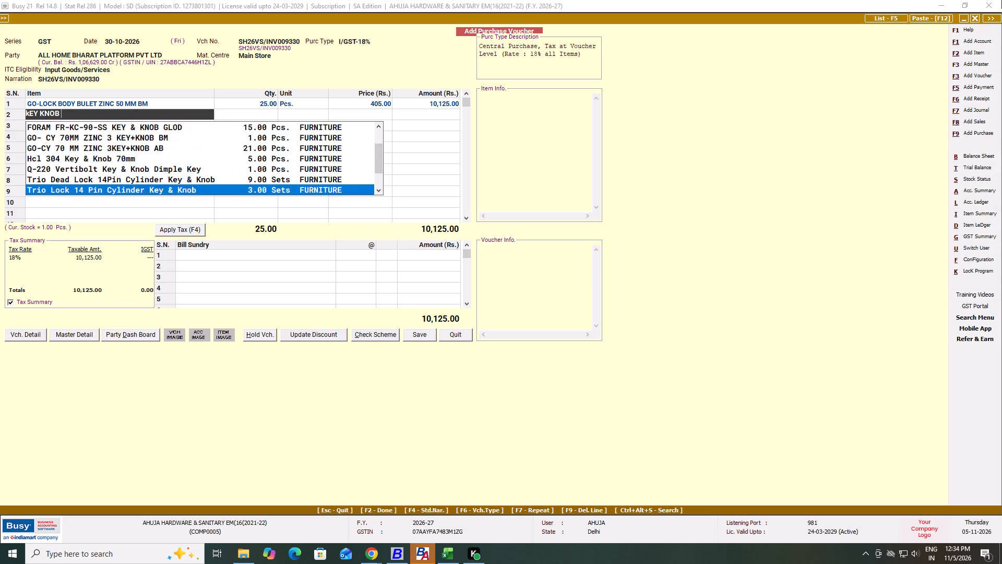
{"action": "key", "text": "Down"}
{"action": "key", "text": "Down"}
{"action": "key", "text": "Down"}
{"action": "key", "text": "Down"}
{"action": "key", "text": "Down"}
{"action": "key", "text": "Down"}
{"action": "key", "text": "Down"}
{"action": "key", "text": "Down"}
{"action": "key", "text": "Down"}
{"action": "key", "text": "Down"}
{"action": "key", "text": "Down"}
{"action": "key", "text": "Down"}
{"action": "key", "text": "Down"}
{"action": "key", "text": "Down"}
{"action": "key", "text": "Down"}
{"action": "key", "text": "Down"}
{"action": "key", "text": "Down"}
{"action": "key", "text": "Down"}
{"action": "key", "text": "Down"}
{"action": "key", "text": "Down"}
{"action": "key", "text": "Down"}
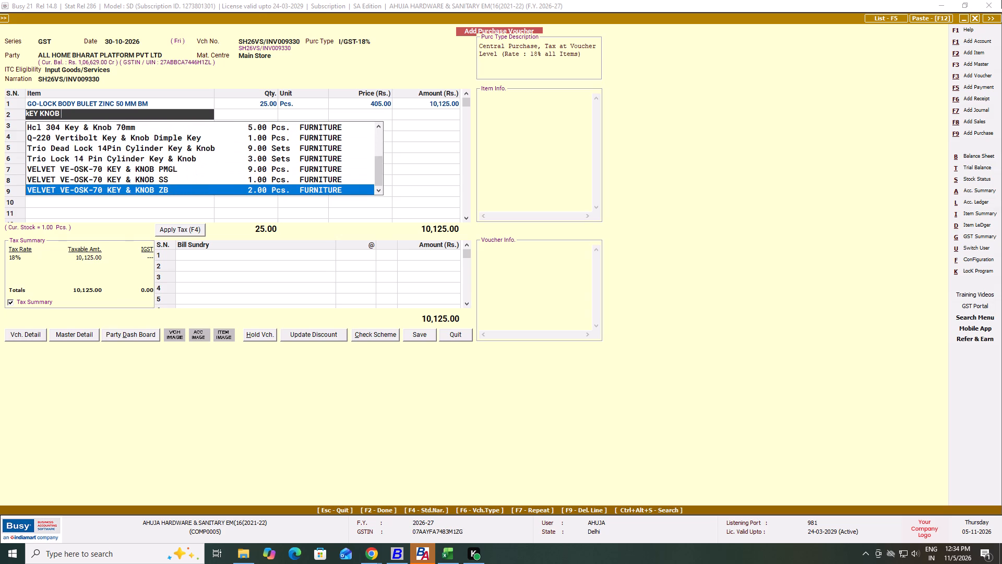
{"action": "key", "text": "Up"}
{"action": "key", "text": "Up"}
{"action": "key", "text": "Up"}
{"action": "key", "text": "Up"}
{"action": "key", "text": "Up"}
{"action": "key", "text": "Up"}
{"action": "key", "text": "Up"}
{"action": "key", "text": "Up"}
{"action": "key", "text": "Up"}
{"action": "key", "text": "Up"}
{"action": "key", "text": "Up"}
{"action": "key", "text": "Up"}
{"action": "key", "text": "Up"}
{"action": "key", "text": "Up"}
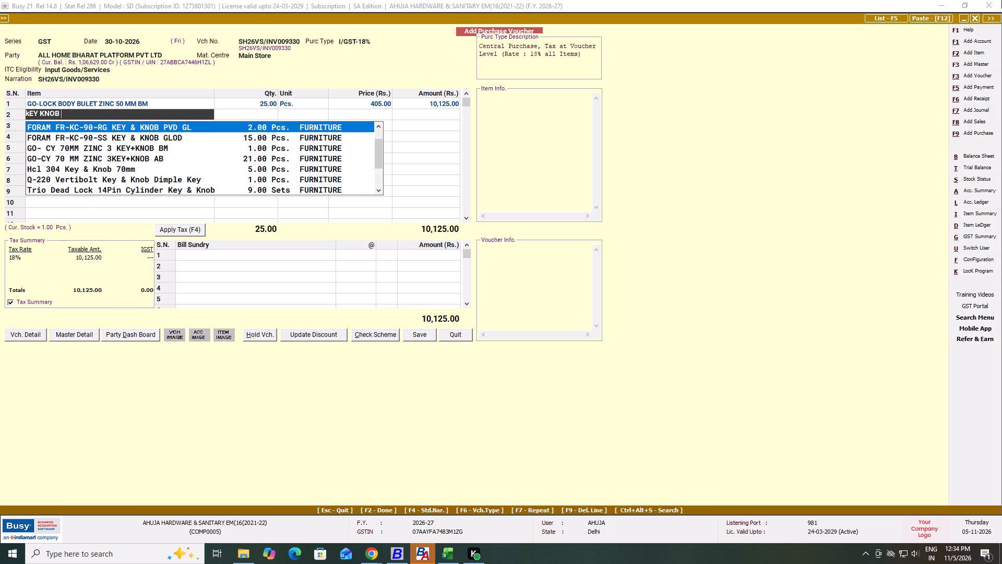
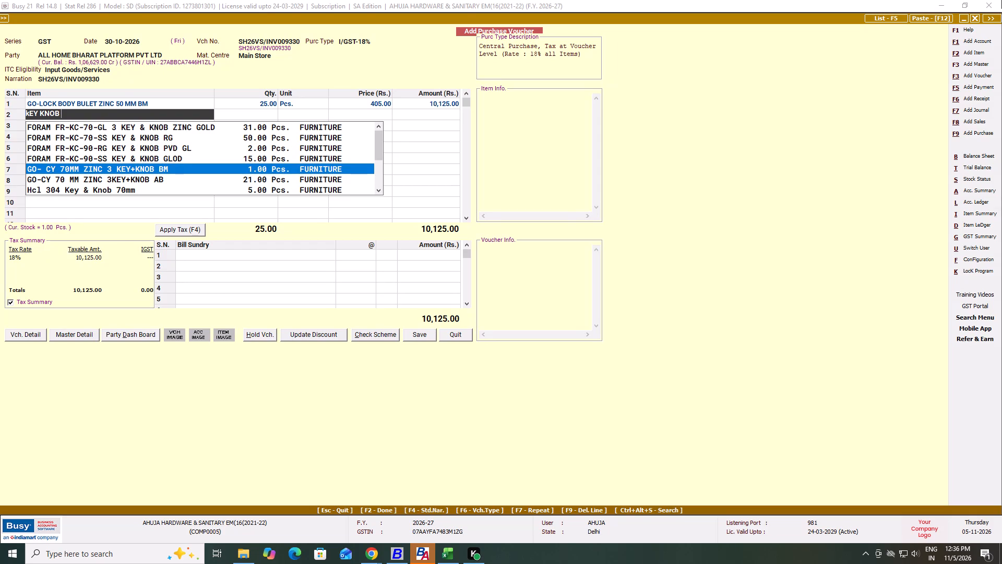
Add GO- CY 70MM ZINC 3 KEY+KNOB BM as the second item with quantity 25 Pcs. and price 670.50.
{"action": "key", "text": "Return"}
{"action": "type", "text": "225"}
{"action": "key", "text": "Return"}
{"action": "key", "text": "Return"}
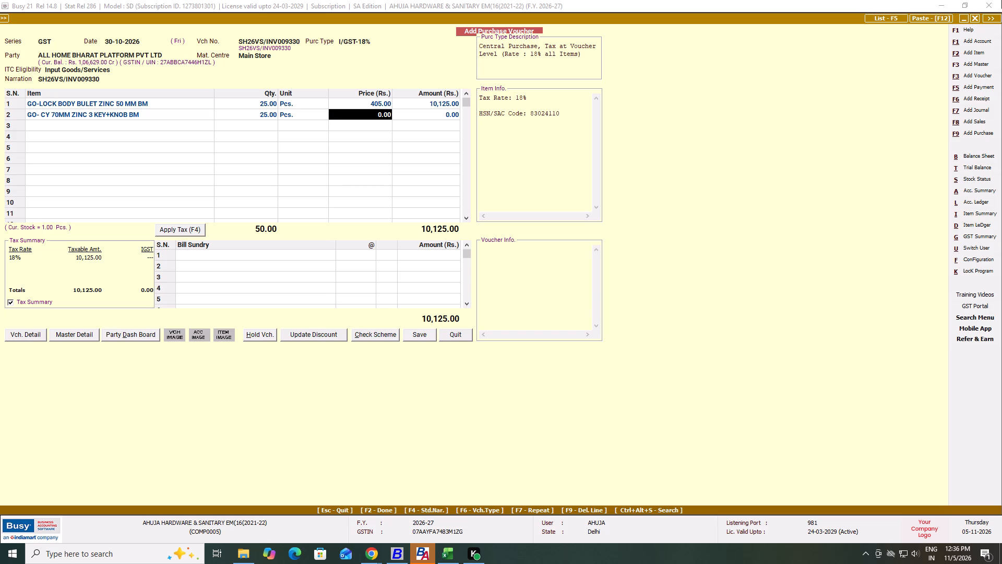
{"action": "type", "text": "66705"}
{"action": "key", "text": "BackSpace"}
{"action": "type", "text": ".5"}
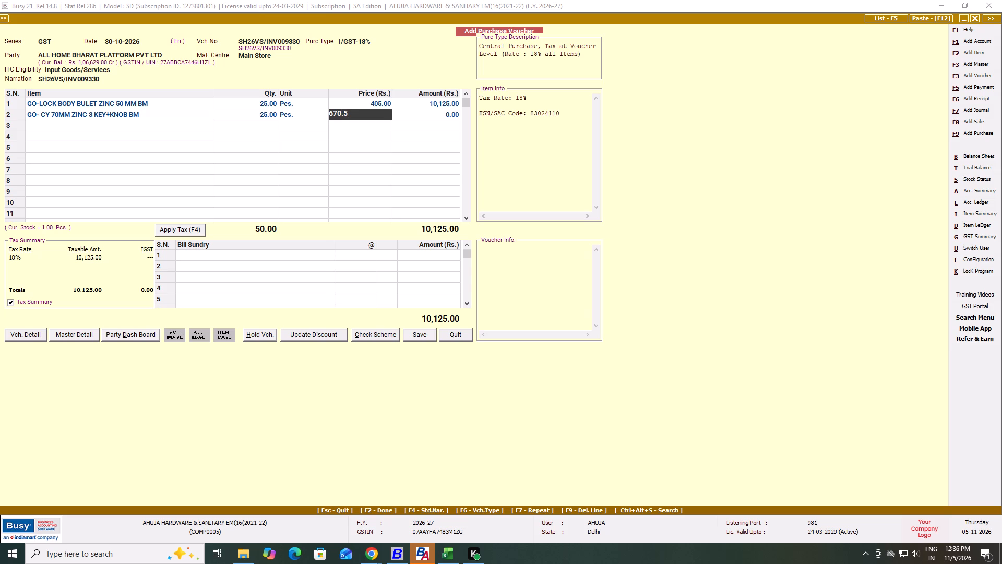
{"action": "key", "text": "Return"}
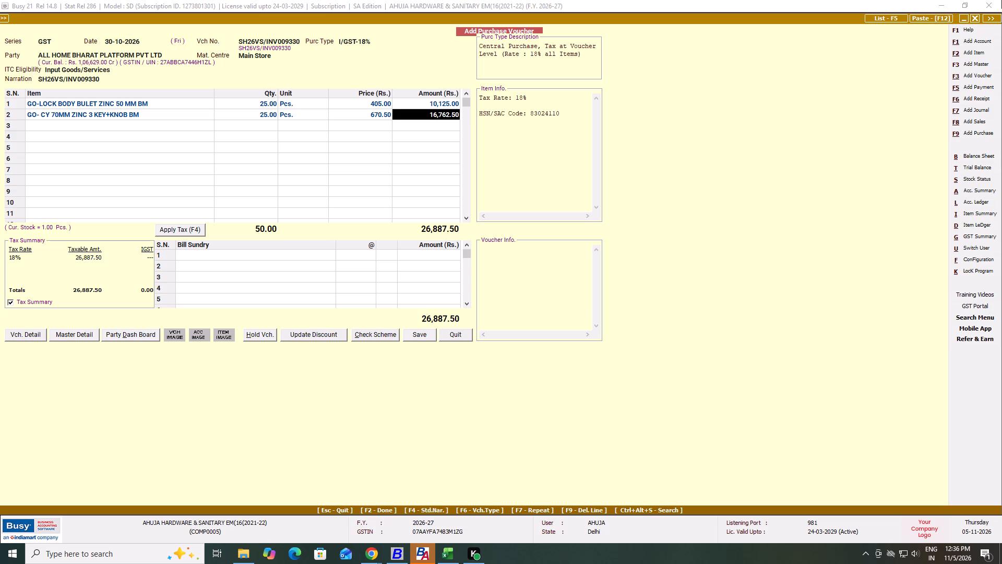
{"action": "key", "text": "Return"}
Add Freight & Forwarding Charges of 1,350 as the first bill sundry.
{"action": "key", "text": "Tab"}
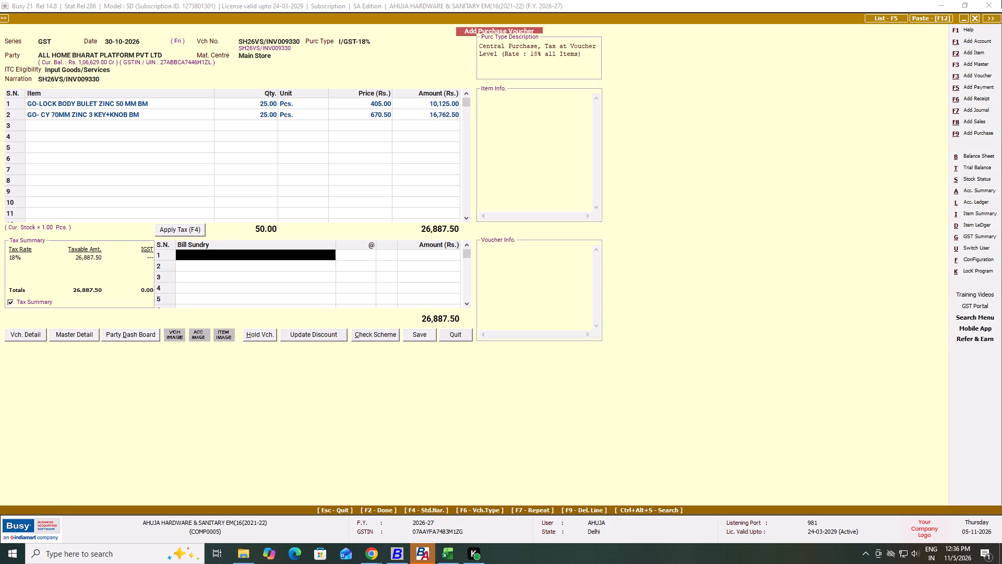
{"action": "type", "text": "FREIHGHT"}
{"action": "key", "text": "space"}
{"action": "key", "text": "Return"}
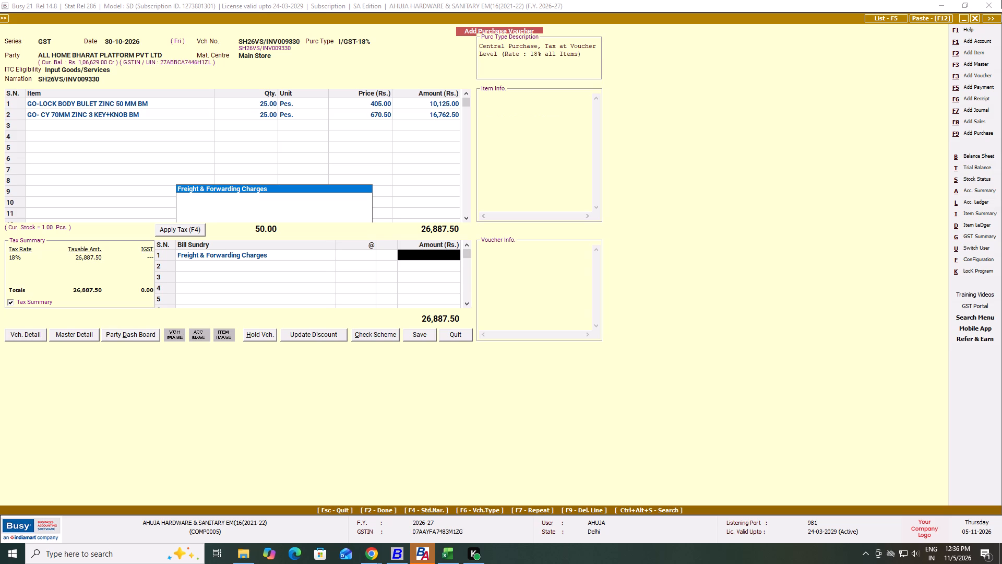
{"action": "type", "text": "11350"}
{"action": "key", "text": "Return"}
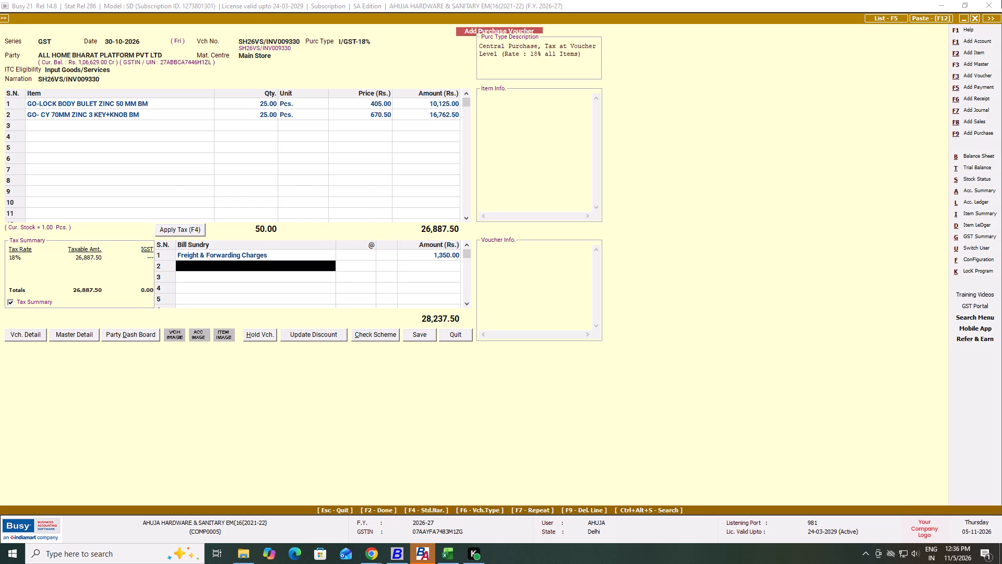
Add IGST at 18% as the second bill sundry.
{"action": "type", "text": "CGS"}
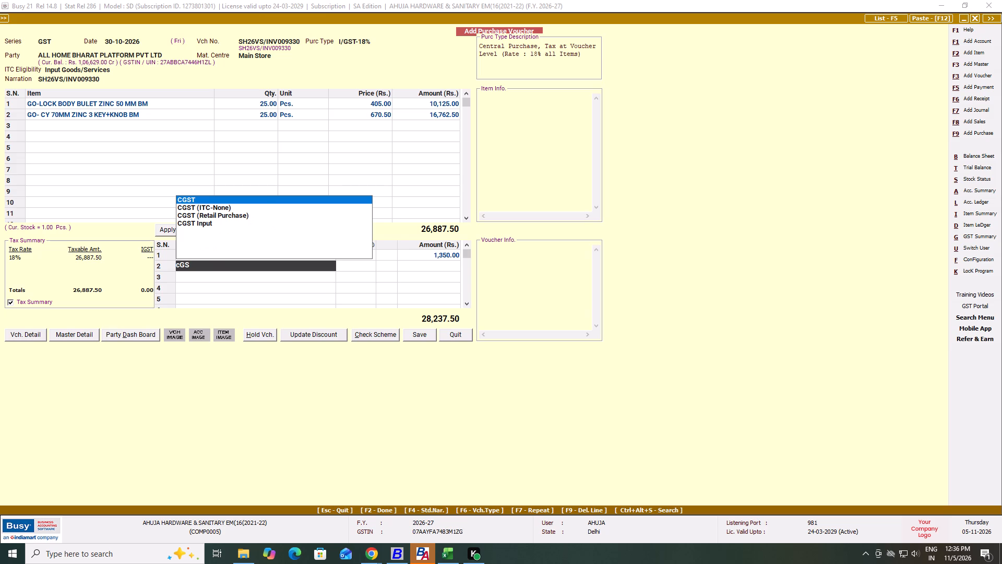
{"action": "key", "text": "BackSpace"}
{"action": "key", "text": "BackSpace"}
{"action": "key", "text": "BackSpace"}
{"action": "key", "text": "BackSpace"}
{"action": "type", "text": "IGST"}
{"action": "key", "text": "Return"}
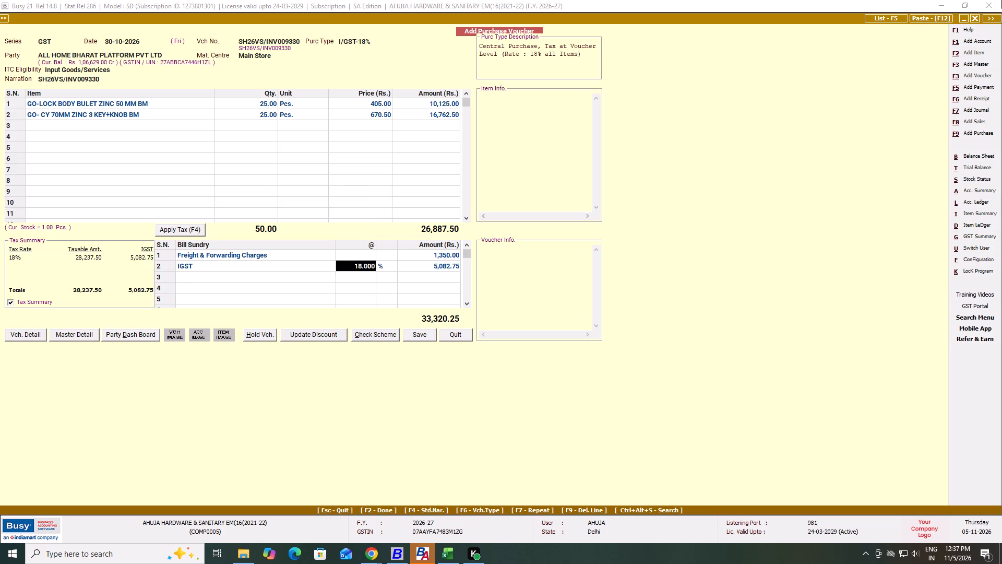
{"action": "key", "text": "Return"}
{"action": "key", "text": "Return"}
Add Rounded Off (-) of 0.25 as the third bill sundry.
{"action": "type", "text": "ROUND OFF"}
{"action": "key", "text": "Return"}
{"action": "type", "text": "..25"}
{"action": "key", "text": "Return"}
Finish the purchase voucher, accept its bill-by-bill adjustment as new reference SH26VS/INV009330, and save it.
{"action": "key", "text": "F2"}
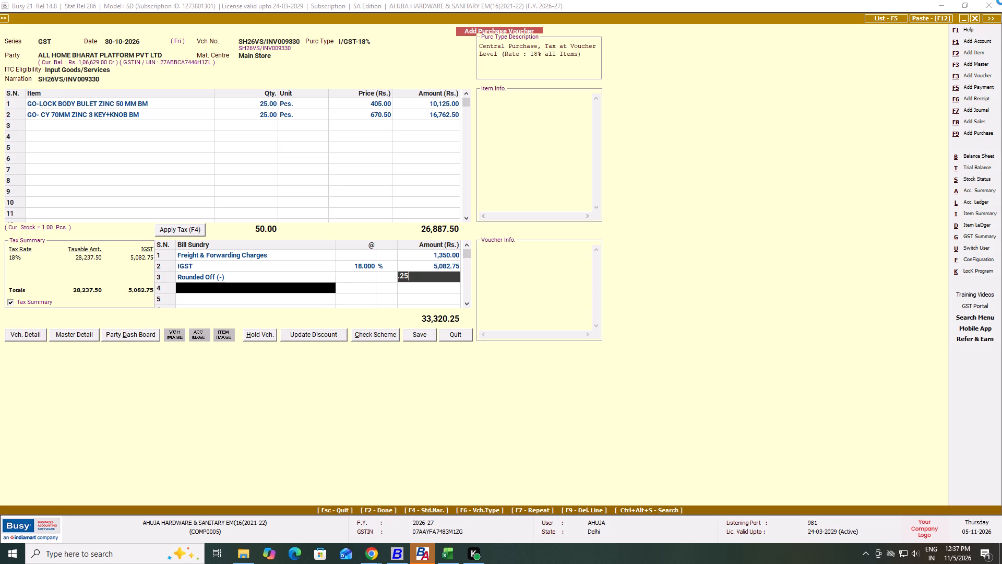
{"action": "key", "text": "F2"}
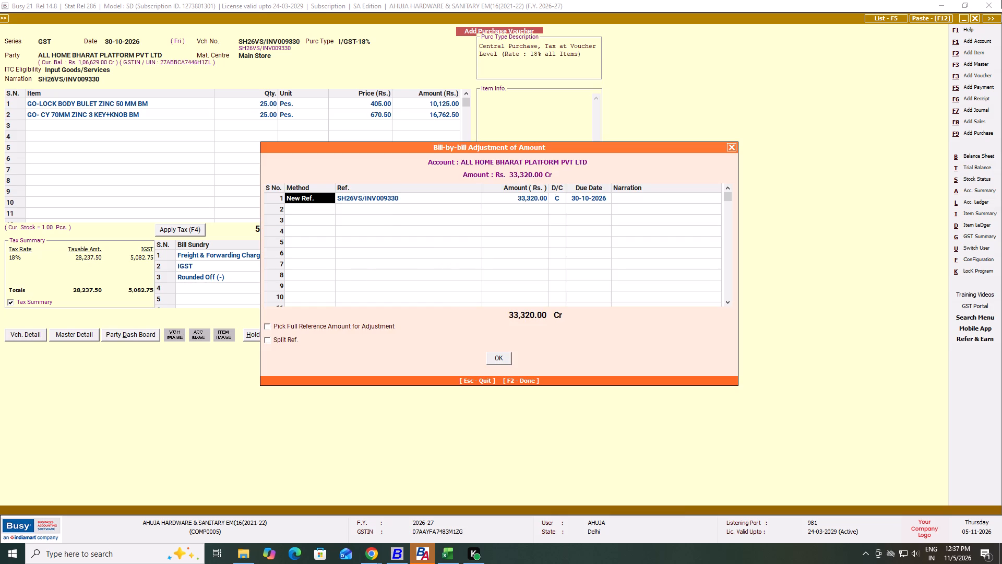
{"action": "key", "text": "F2"}
{"action": "key", "text": "F2"}
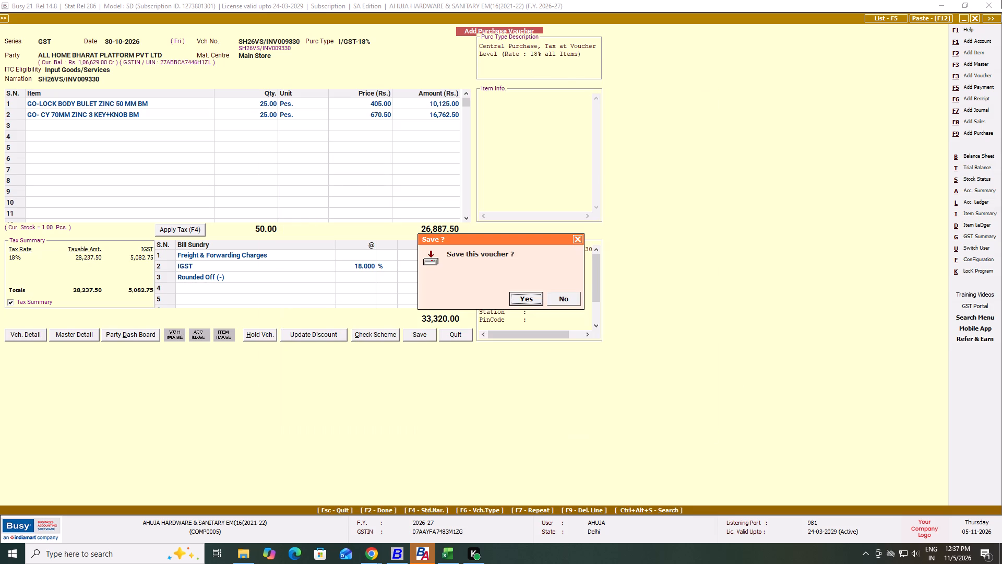
{"action": "key", "text": "F2"}
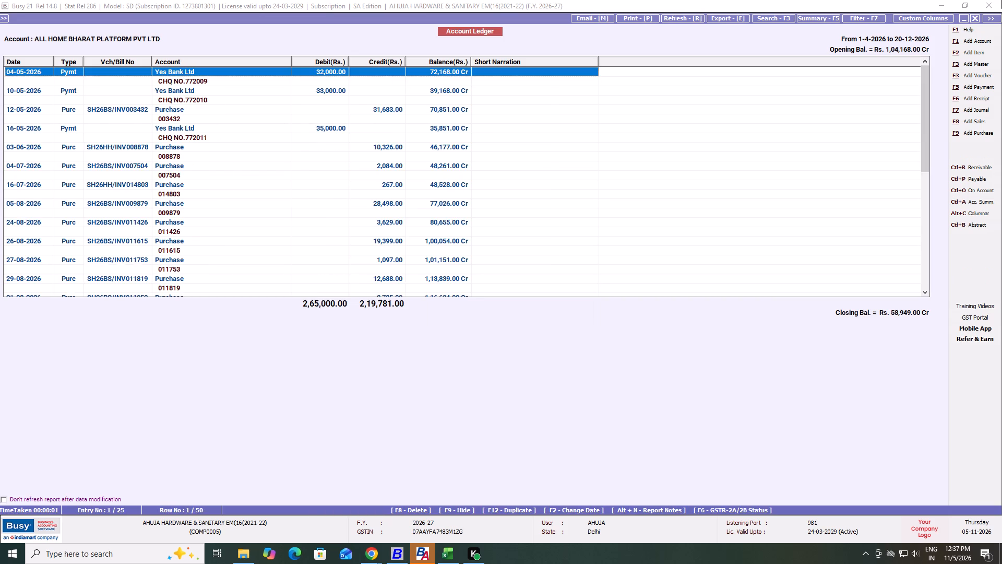
Locate the 30-10-2026 purchase SH26VS/INV009330 in the party's ledger and open its voucher to review the entries.
{"action": "key", "text": "End"}
{"action": "key", "text": "Up"}
{"action": "key", "text": "Up"}
{"action": "key", "text": "Up"}
{"action": "key", "text": "Up"}
{"action": "key", "text": "Up"}
{"action": "key", "text": "Down"}
{"action": "key", "text": "Up"}
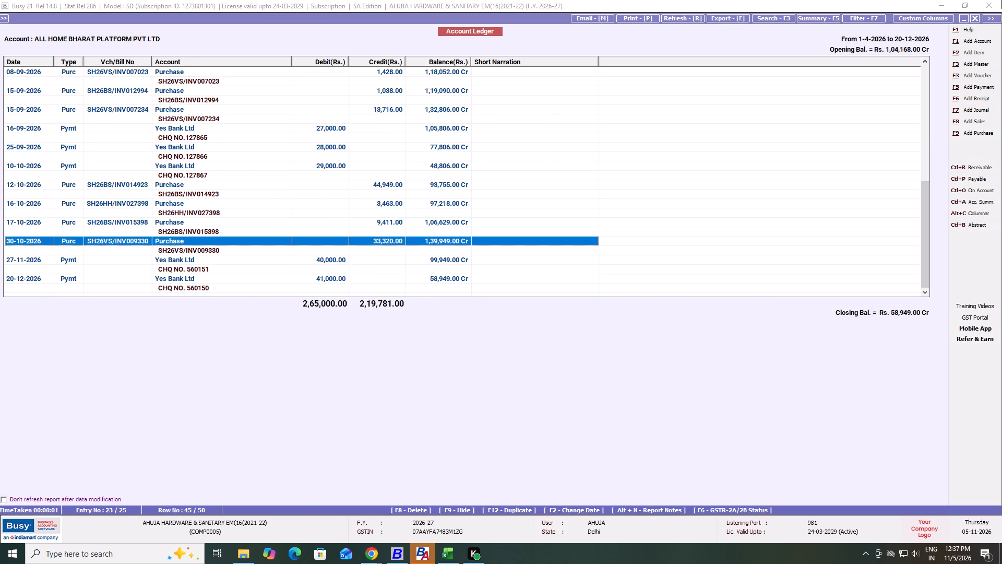
{"action": "key", "text": "Return"}
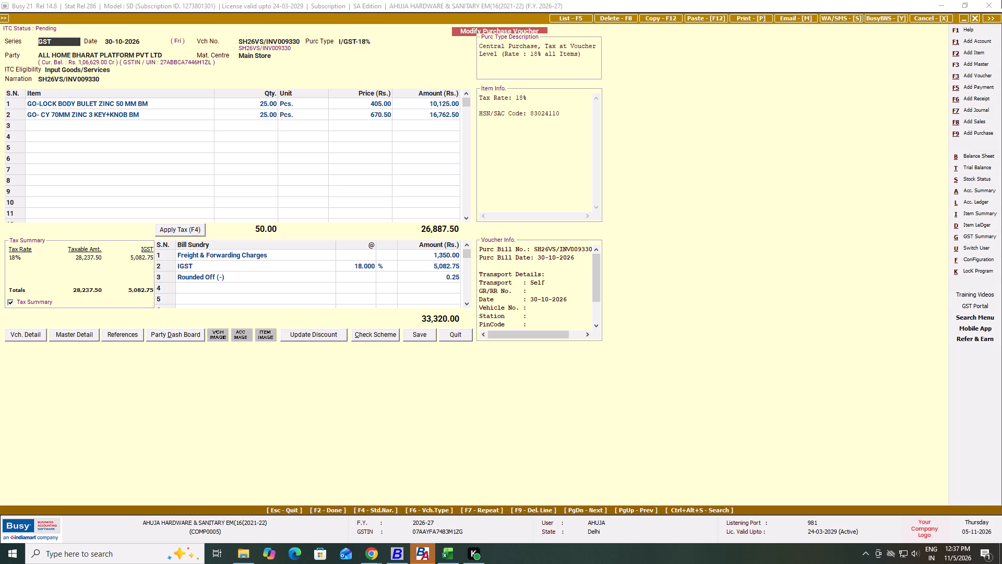
{"action": "key", "text": "Escape"}
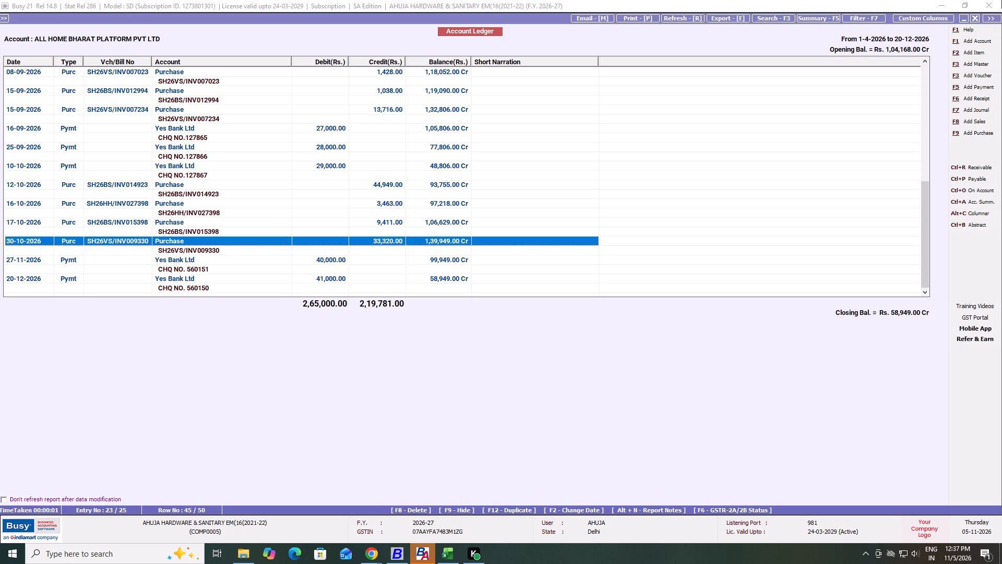
{"action": "key", "text": "Return"}
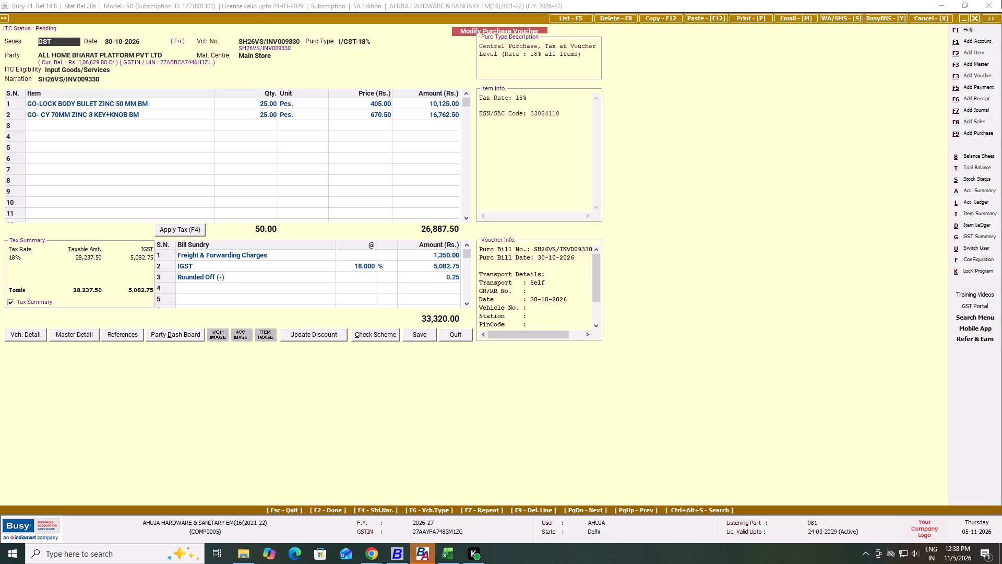
{"action": "key", "text": "Escape"}
Display the account ledger of GANESH HOME CONCEPT and go to its latest entries.
{"action": "key", "text": "Escape"}
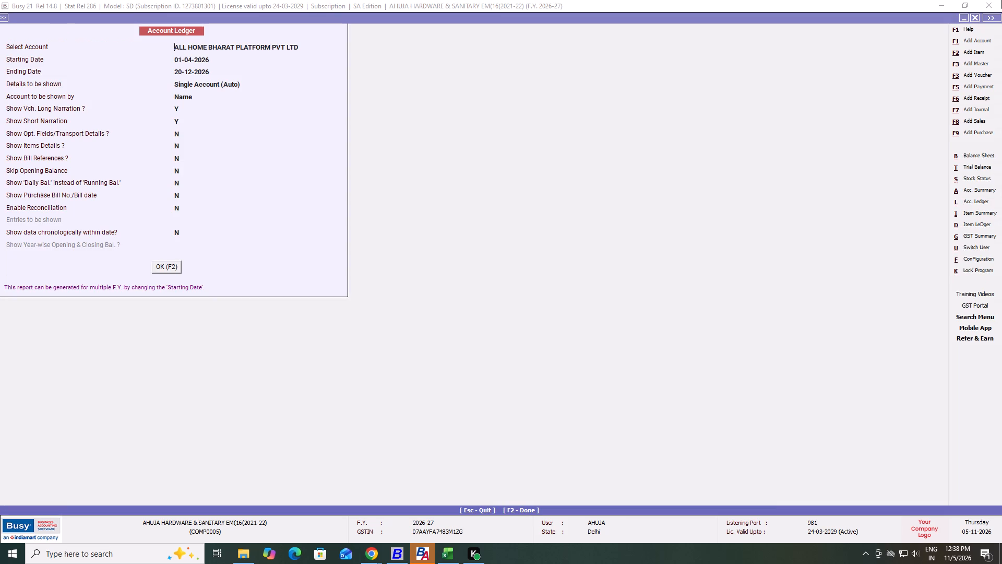
{"action": "type", "text": "GANESH HOME CONCEPT"}
{"action": "key", "text": "Return"}
{"action": "key", "text": "Tab"}
{"action": "key", "text": "F2"}
{"action": "key", "text": "End"}
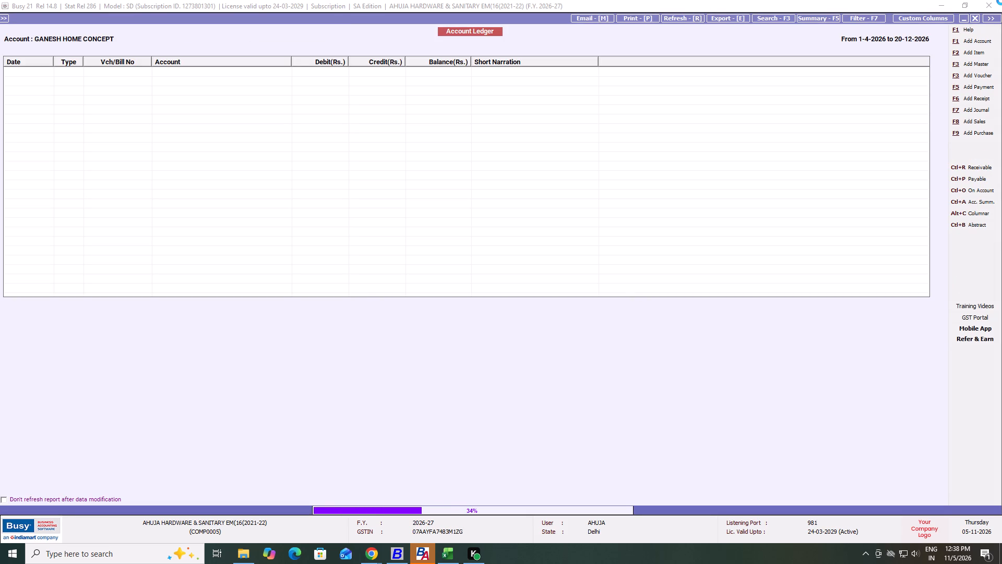
{"action": "key", "text": "End"}
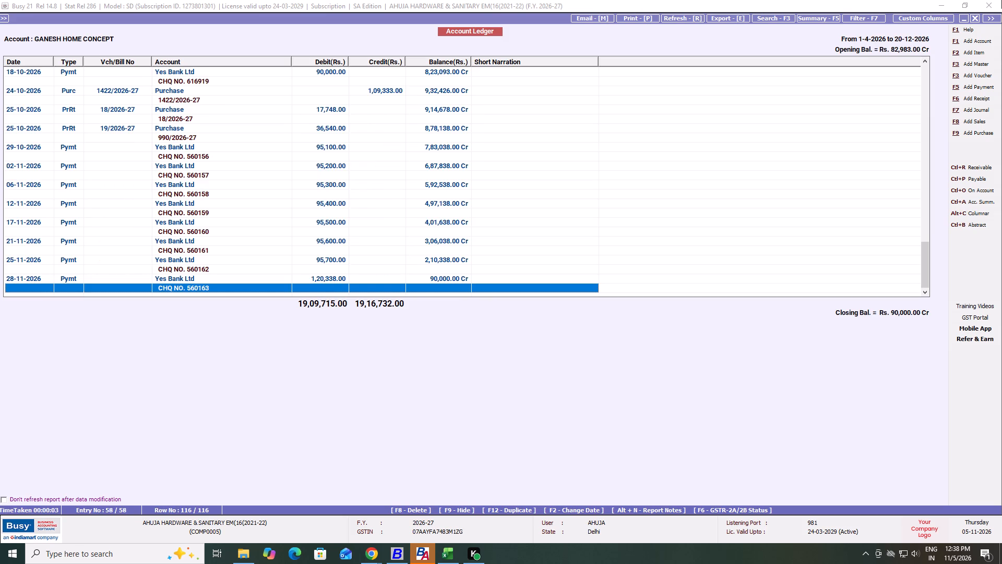
Start a new purchase voucher in the GST series and date it 02-11-2026.
{"action": "key", "text": "alt+F3"}
{"action": "key", "text": "Down"}
{"action": "key", "text": "Return"}
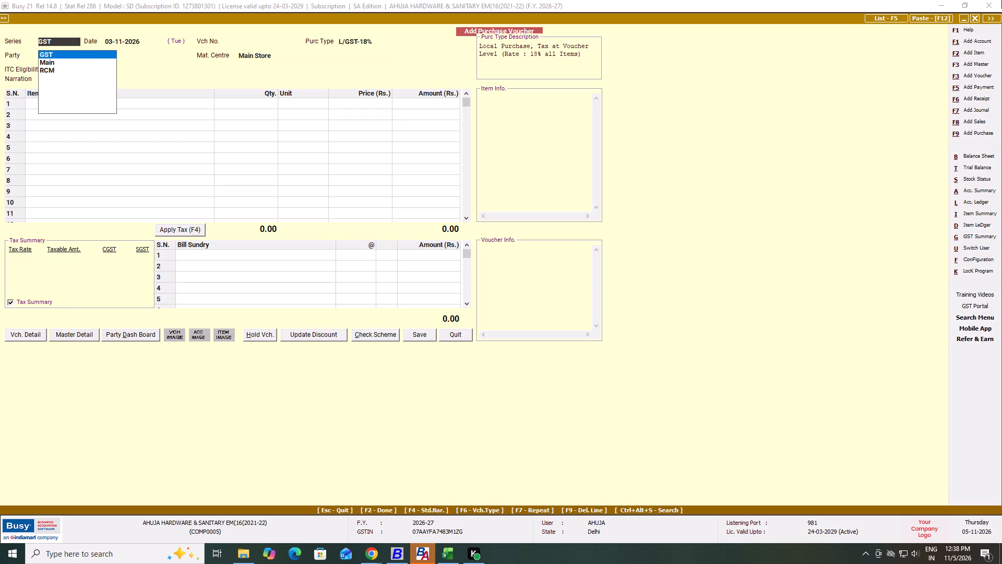
{"action": "key", "text": "Return"}
{"action": "key", "text": "Tab"}
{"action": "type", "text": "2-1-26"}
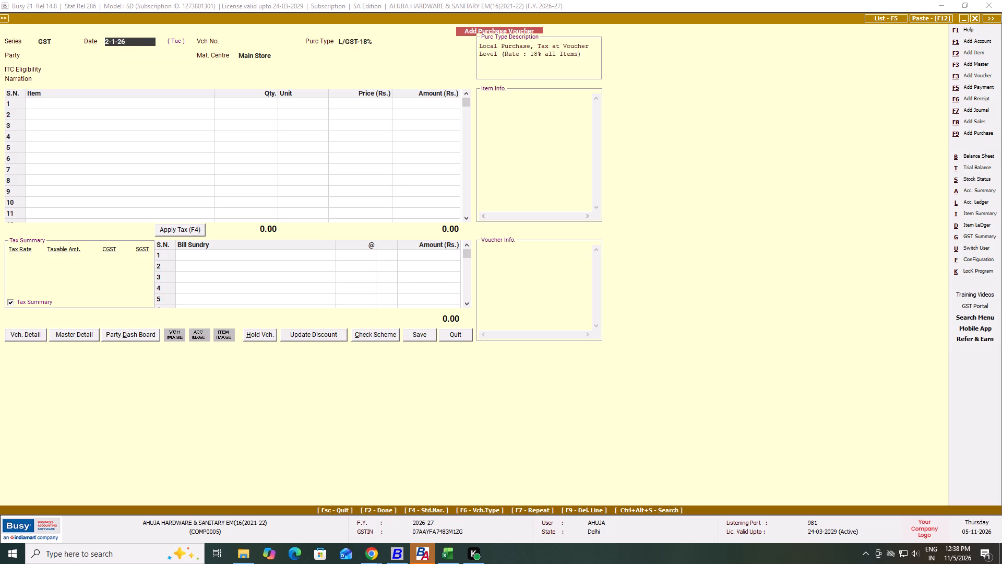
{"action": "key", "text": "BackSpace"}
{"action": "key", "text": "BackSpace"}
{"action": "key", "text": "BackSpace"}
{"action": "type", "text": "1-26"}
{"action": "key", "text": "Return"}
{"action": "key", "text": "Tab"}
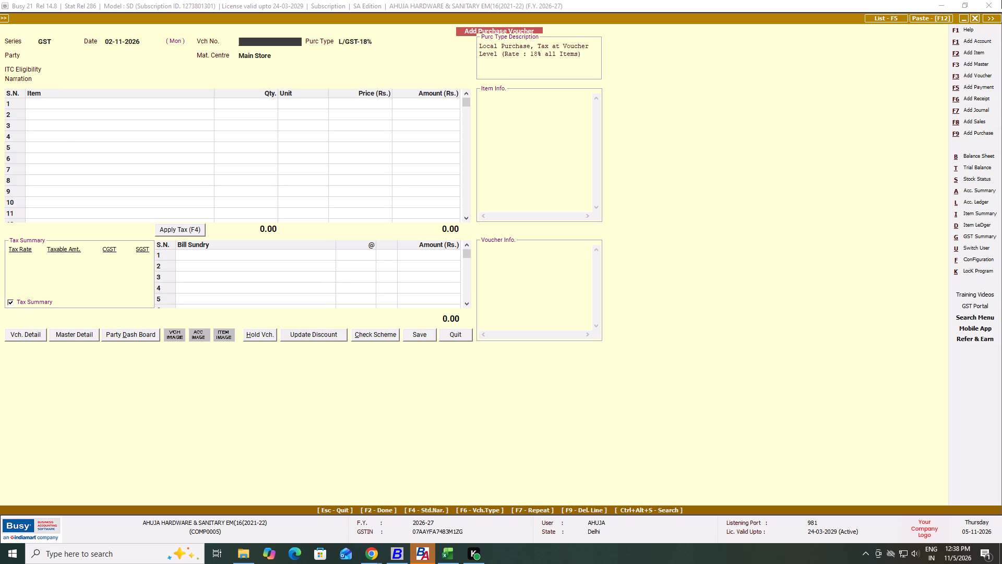
Set the voucher number to 1530/2026-27 and keep the purchase type L/GST-18%.
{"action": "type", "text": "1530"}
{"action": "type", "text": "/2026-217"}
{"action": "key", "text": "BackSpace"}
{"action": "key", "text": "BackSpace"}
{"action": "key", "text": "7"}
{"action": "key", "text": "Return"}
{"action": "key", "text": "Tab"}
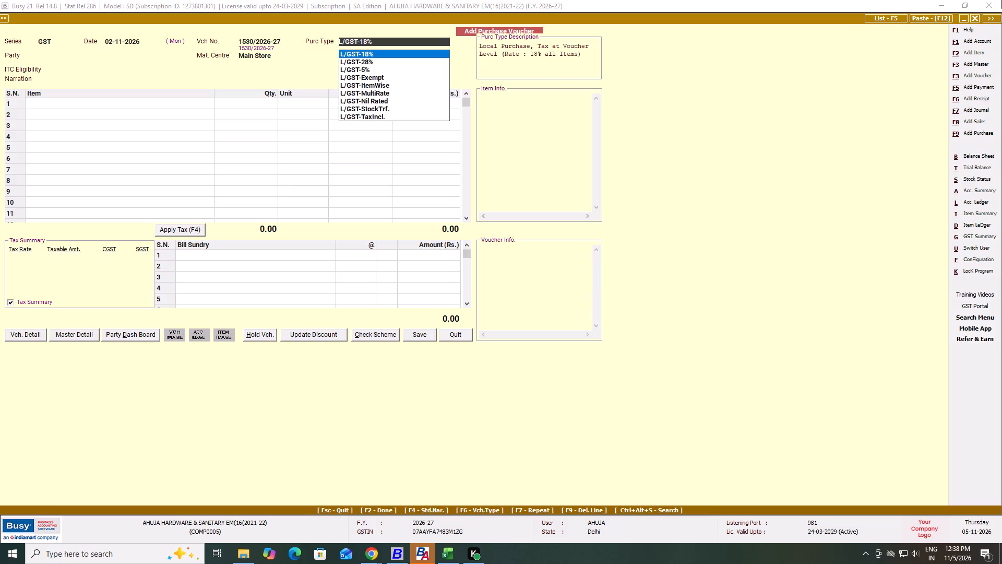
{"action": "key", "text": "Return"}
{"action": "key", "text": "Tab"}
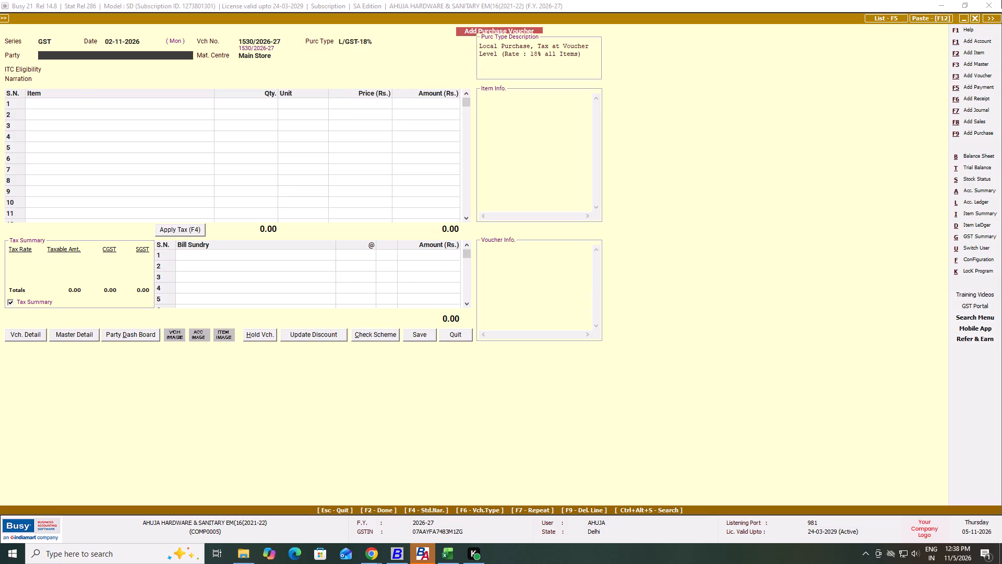
Set the party to GANESH HOME CONCEPT with material centre Main Store and ITC eligibility Input Goods/Services.
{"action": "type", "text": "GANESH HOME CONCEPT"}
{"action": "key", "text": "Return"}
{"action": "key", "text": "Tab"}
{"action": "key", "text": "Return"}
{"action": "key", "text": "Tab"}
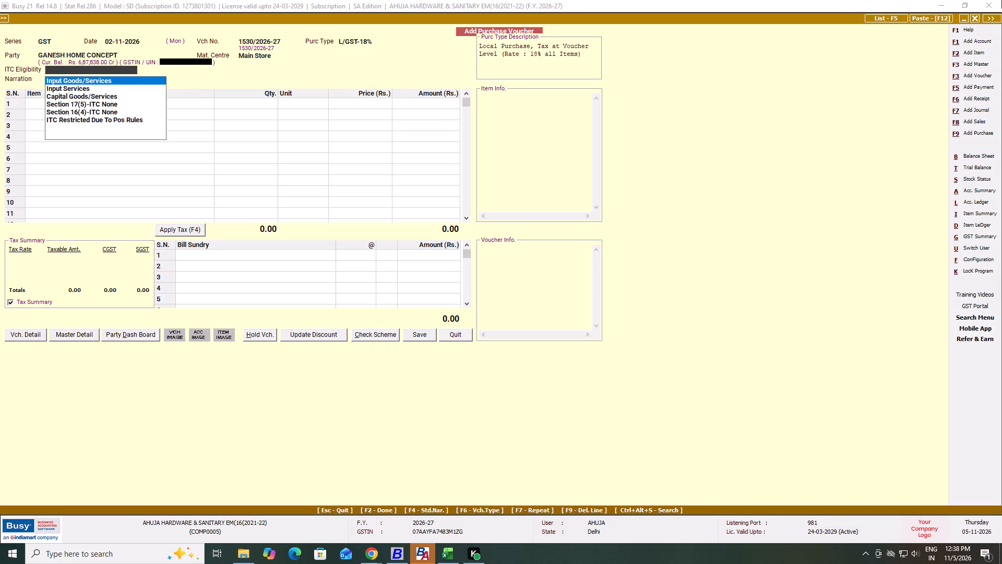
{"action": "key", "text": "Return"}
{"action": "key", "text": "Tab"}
Enter 1530/2026-27 as the voucher's narration.
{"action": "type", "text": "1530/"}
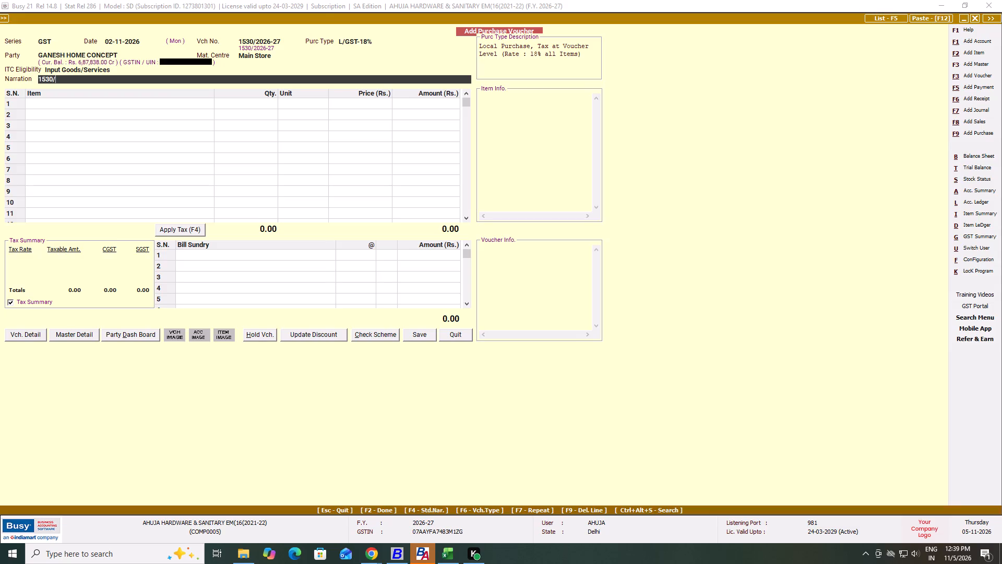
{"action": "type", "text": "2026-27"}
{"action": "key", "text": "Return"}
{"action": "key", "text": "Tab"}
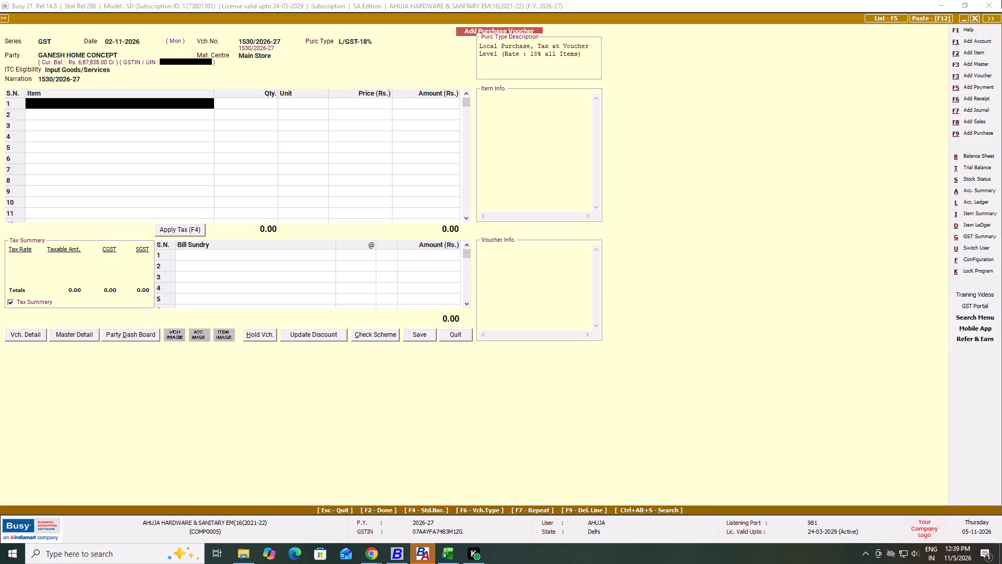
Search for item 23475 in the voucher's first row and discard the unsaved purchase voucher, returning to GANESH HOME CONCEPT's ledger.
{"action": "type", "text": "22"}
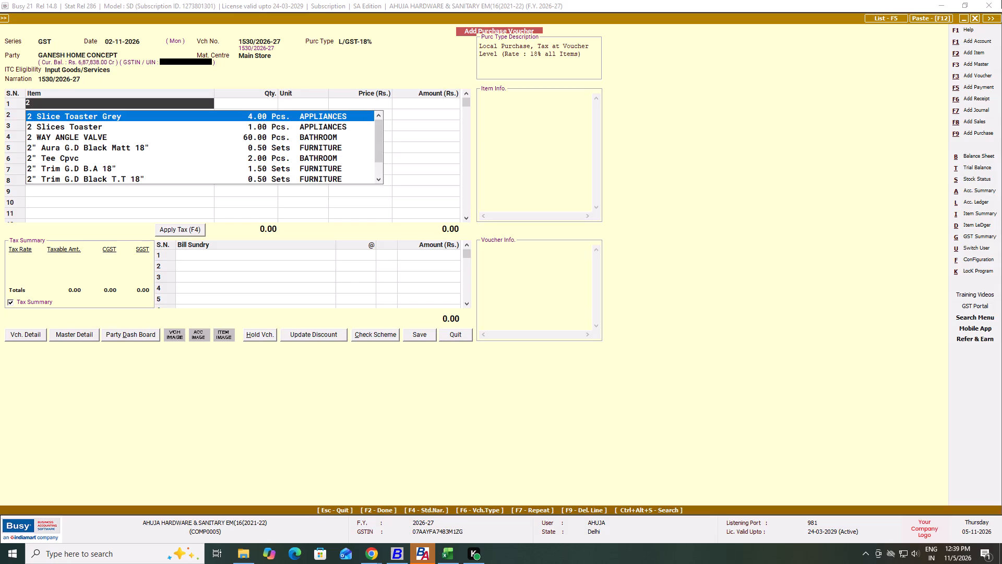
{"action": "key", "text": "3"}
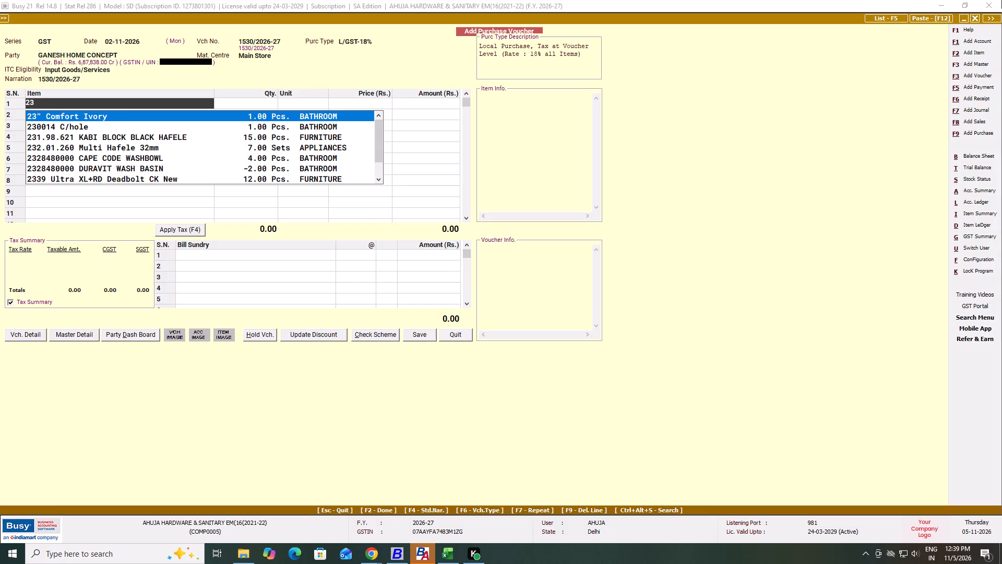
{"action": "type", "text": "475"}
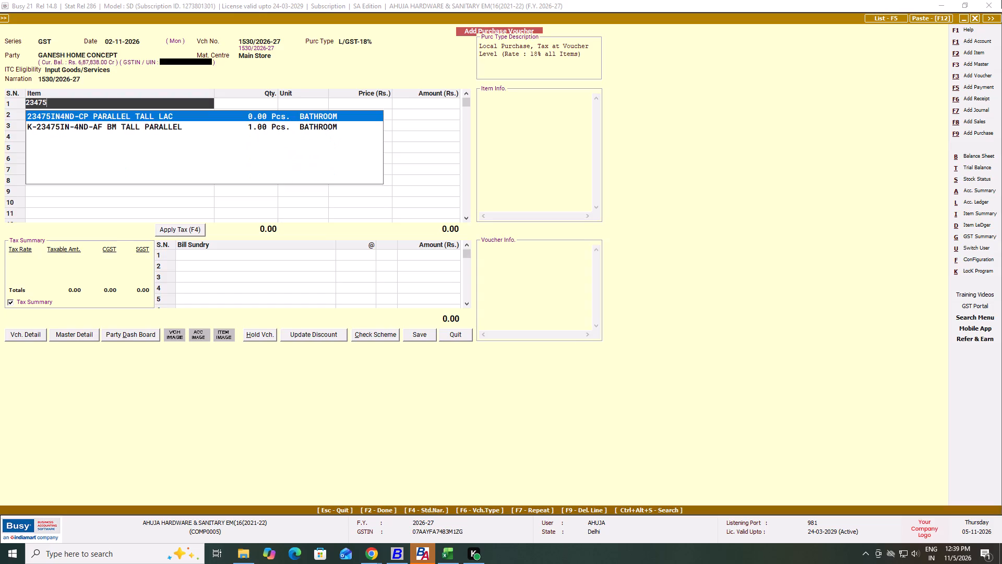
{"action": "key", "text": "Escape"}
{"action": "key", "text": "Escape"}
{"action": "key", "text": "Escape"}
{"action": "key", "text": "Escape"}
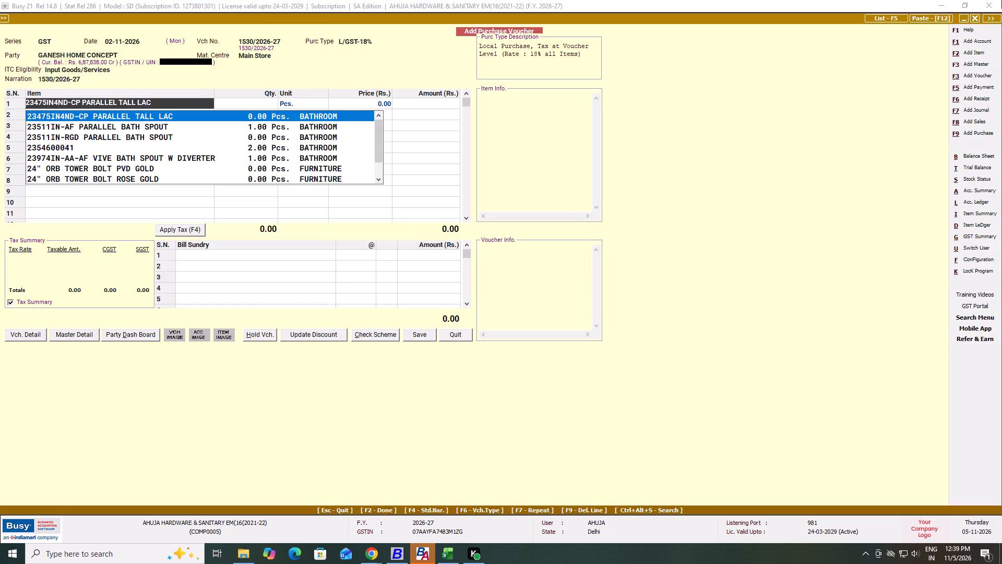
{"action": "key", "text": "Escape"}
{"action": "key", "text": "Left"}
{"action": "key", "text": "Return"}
Open purchase voucher 1422/2026-27 dated 24-10-2026 from GANESH HOME CONCEPT's ledger, examine its items and bill sundries, and close it.
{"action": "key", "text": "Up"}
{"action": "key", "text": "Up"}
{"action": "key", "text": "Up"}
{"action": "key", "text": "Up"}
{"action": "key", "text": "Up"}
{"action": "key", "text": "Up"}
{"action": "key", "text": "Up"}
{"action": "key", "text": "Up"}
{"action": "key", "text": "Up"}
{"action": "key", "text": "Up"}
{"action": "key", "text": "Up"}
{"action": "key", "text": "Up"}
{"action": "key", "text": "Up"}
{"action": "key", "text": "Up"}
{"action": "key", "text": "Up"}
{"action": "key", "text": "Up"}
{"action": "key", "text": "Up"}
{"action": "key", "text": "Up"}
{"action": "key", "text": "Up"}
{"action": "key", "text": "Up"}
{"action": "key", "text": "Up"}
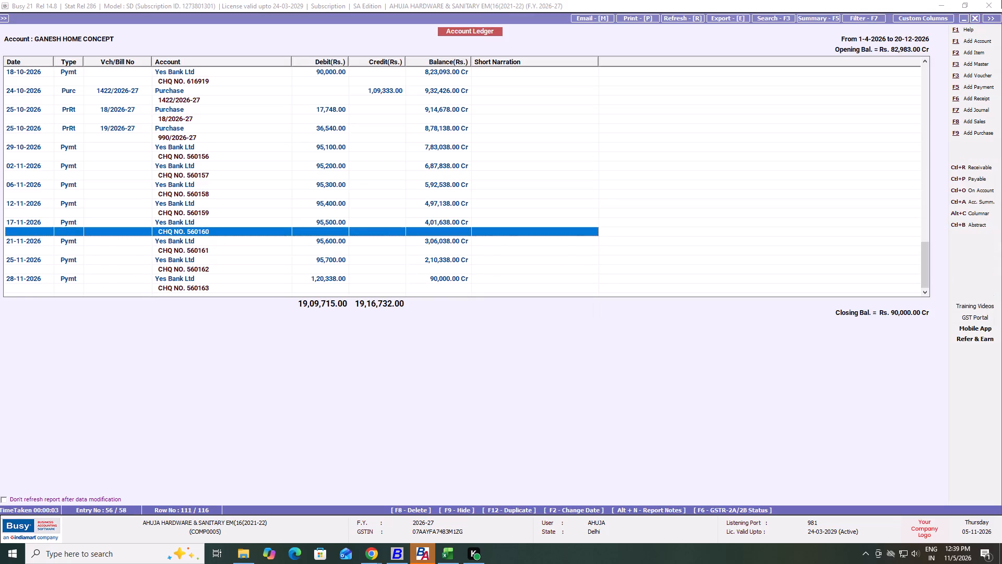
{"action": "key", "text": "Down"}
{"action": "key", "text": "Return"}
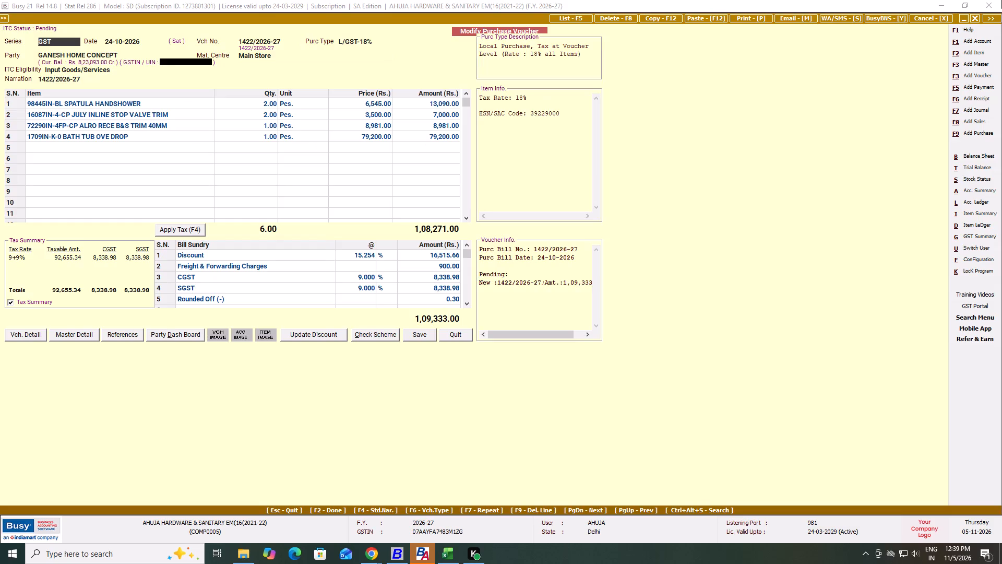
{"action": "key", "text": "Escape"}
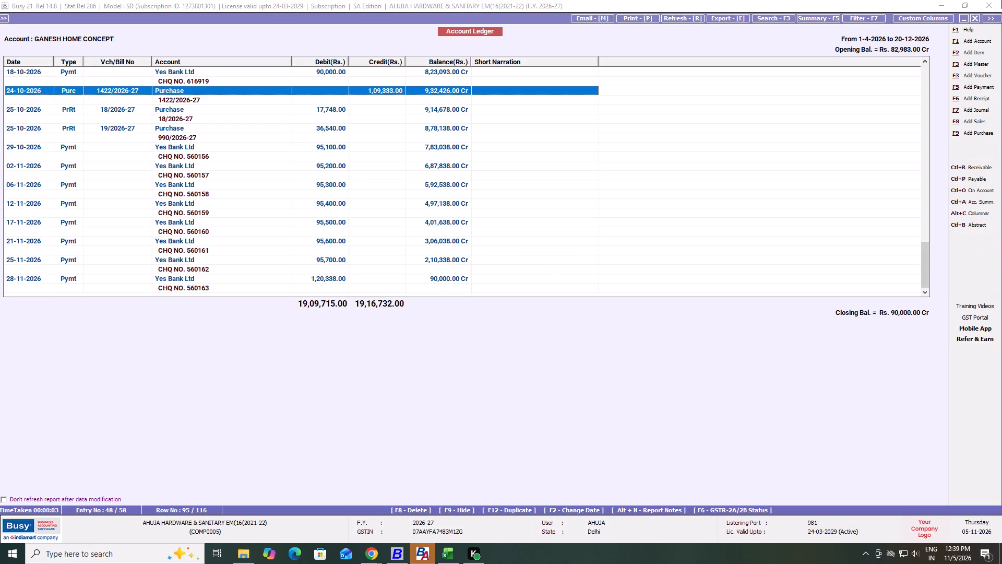
Examine the 25-10-2026 purchase return vouchers 19/2026-27 and 18/2026-27 from the party's ledger, and return to the ledger.
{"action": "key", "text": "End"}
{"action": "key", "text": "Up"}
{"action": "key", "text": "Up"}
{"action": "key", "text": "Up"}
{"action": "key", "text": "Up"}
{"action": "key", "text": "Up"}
{"action": "key", "text": "Up"}
{"action": "key", "text": "Up"}
{"action": "key", "text": "Up"}
{"action": "key", "text": "Up"}
{"action": "key", "text": "Up"}
{"action": "key", "text": "Up"}
{"action": "key", "text": "Up"}
{"action": "key", "text": "Up"}
{"action": "key", "text": "Up"}
{"action": "key", "text": "Up"}
{"action": "key", "text": "Up"}
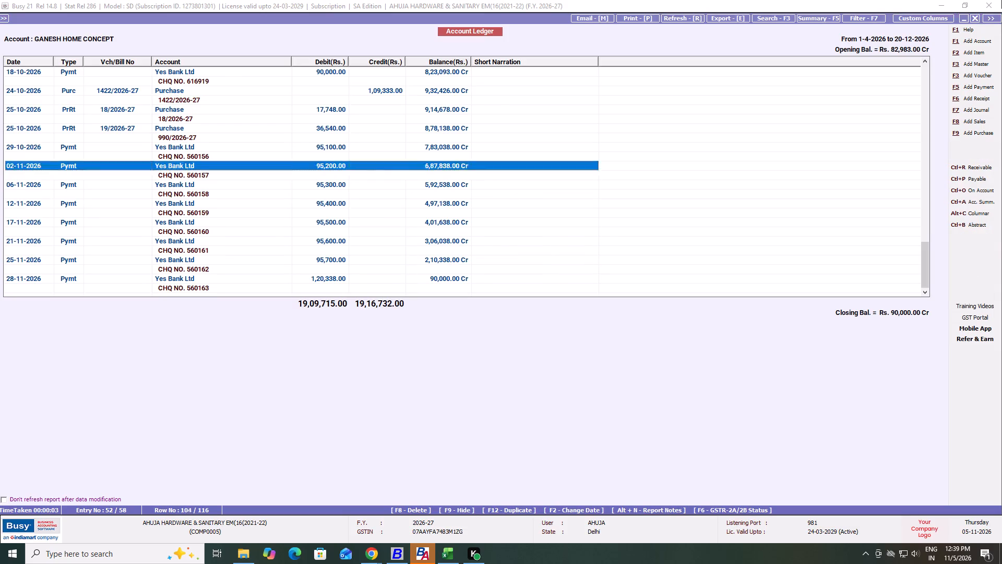
{"action": "key", "text": "Up"}
{"action": "key", "text": "Return"}
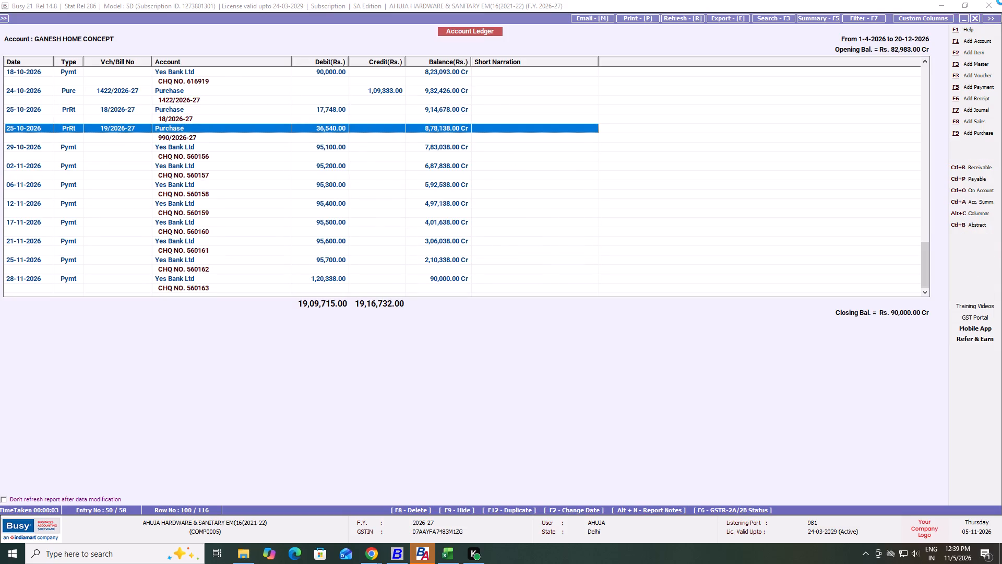
{"action": "key", "text": "Page_Up"}
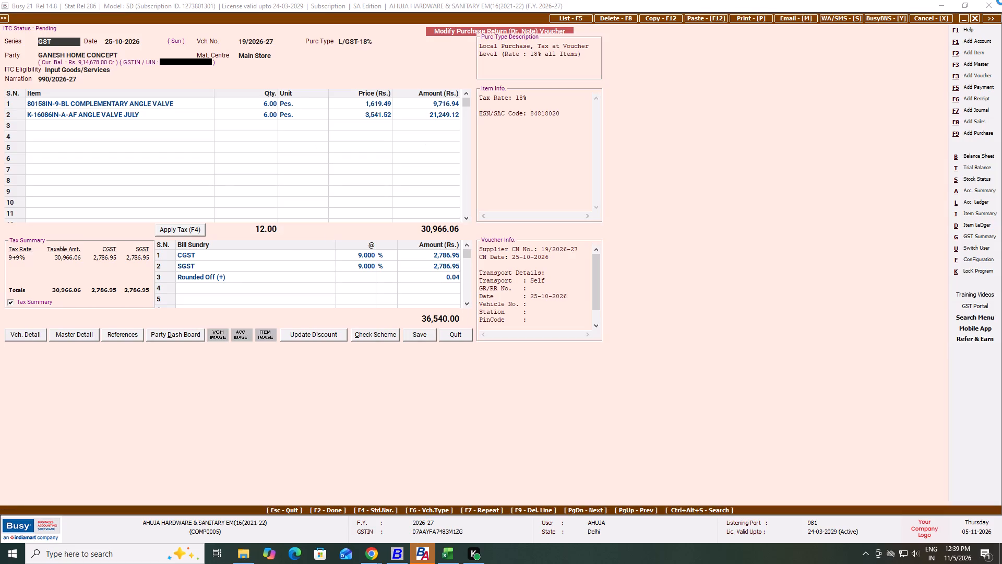
{"action": "key", "text": "Page_Up"}
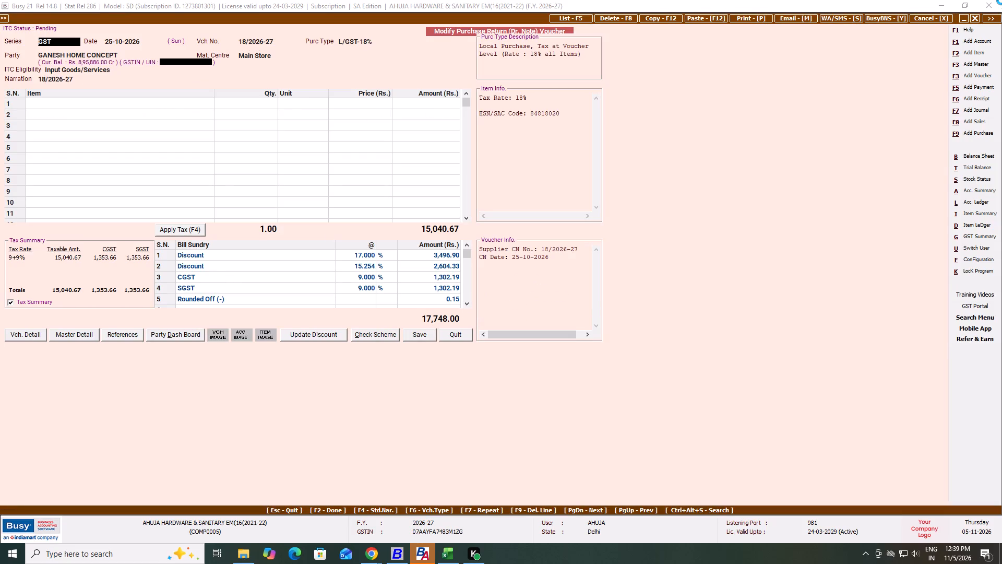
{"action": "key", "text": "Escape"}
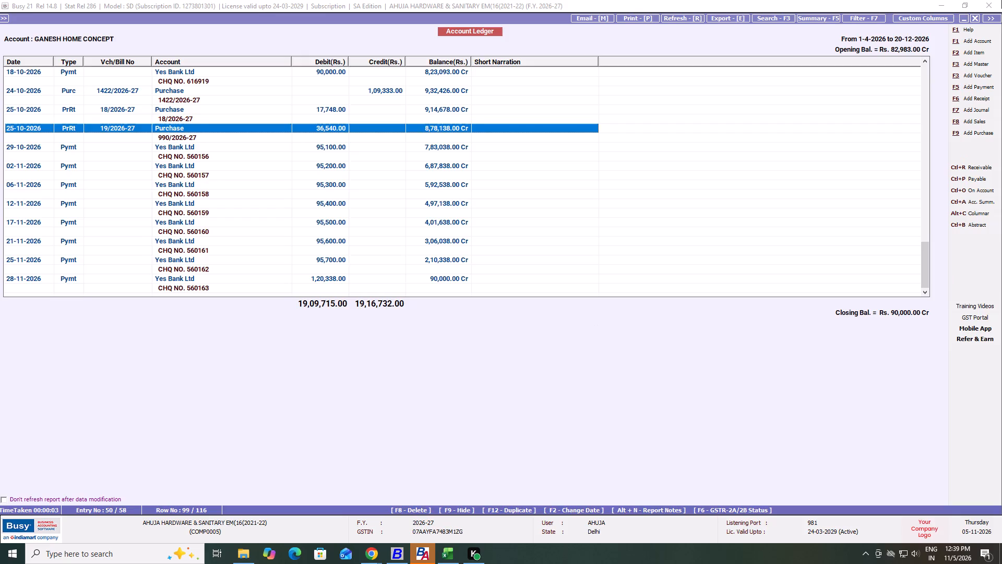
Reopen purchase voucher 1422/2026-27 from the ledger to review its items and bill sundries, leaving it unmodified.
{"action": "key", "text": "Up"}
{"action": "key", "text": "Up"}
{"action": "key", "text": "Up"}
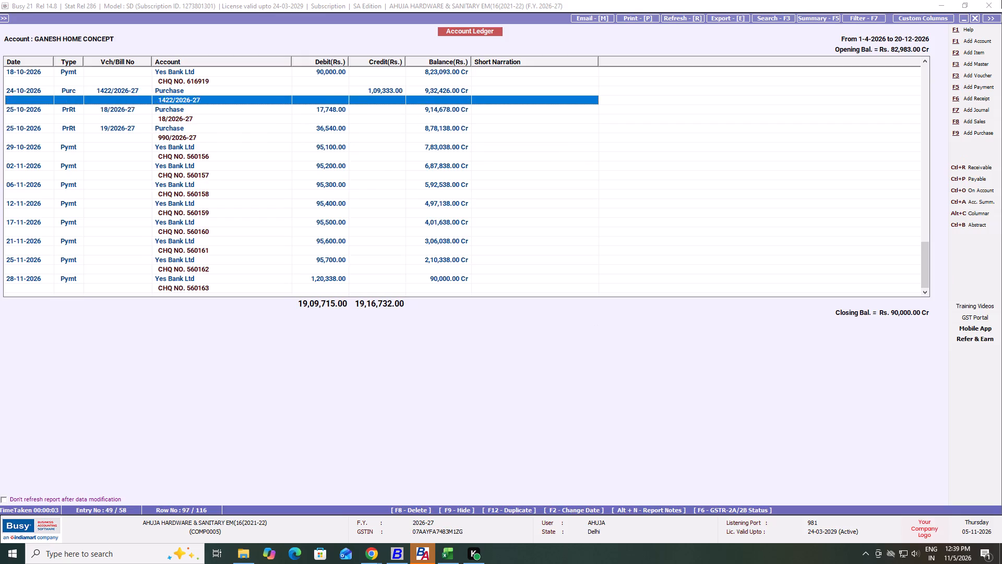
{"action": "key", "text": "Up"}
{"action": "key", "text": "Return"}
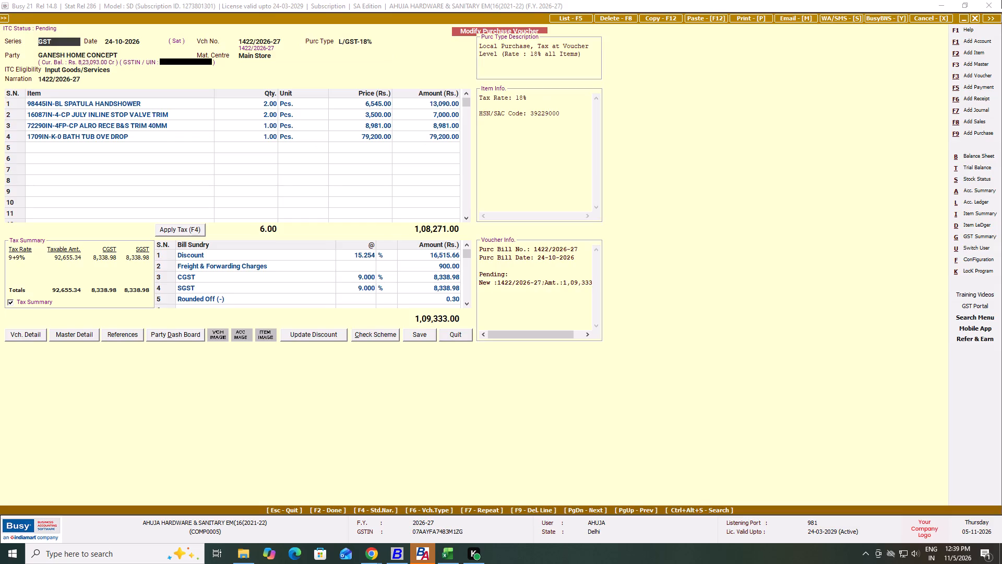
{"action": "key", "text": "Escape"}
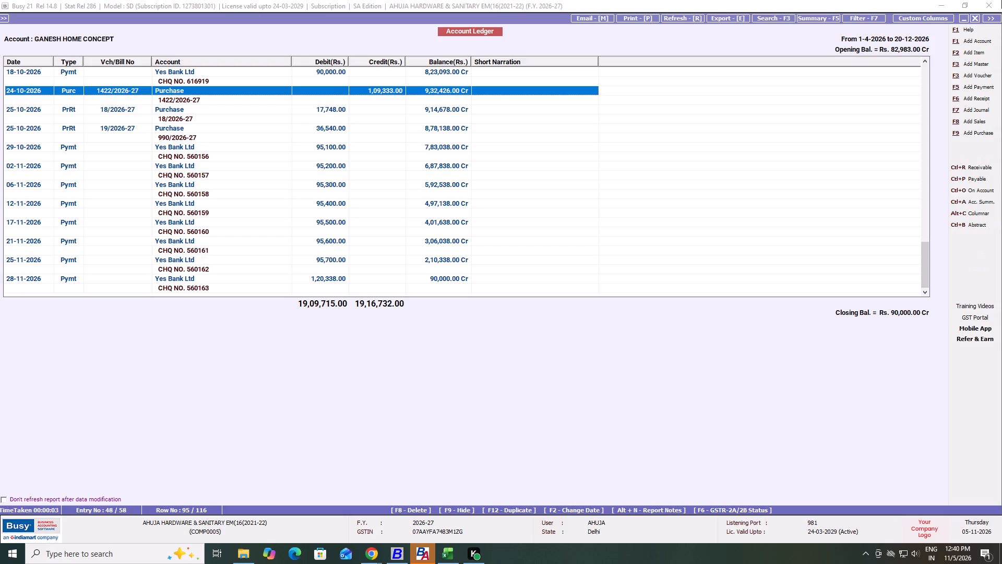
{"action": "key", "text": "Return"}
{"action": "key", "text": "Down"}
{"action": "key", "text": "Tab"}
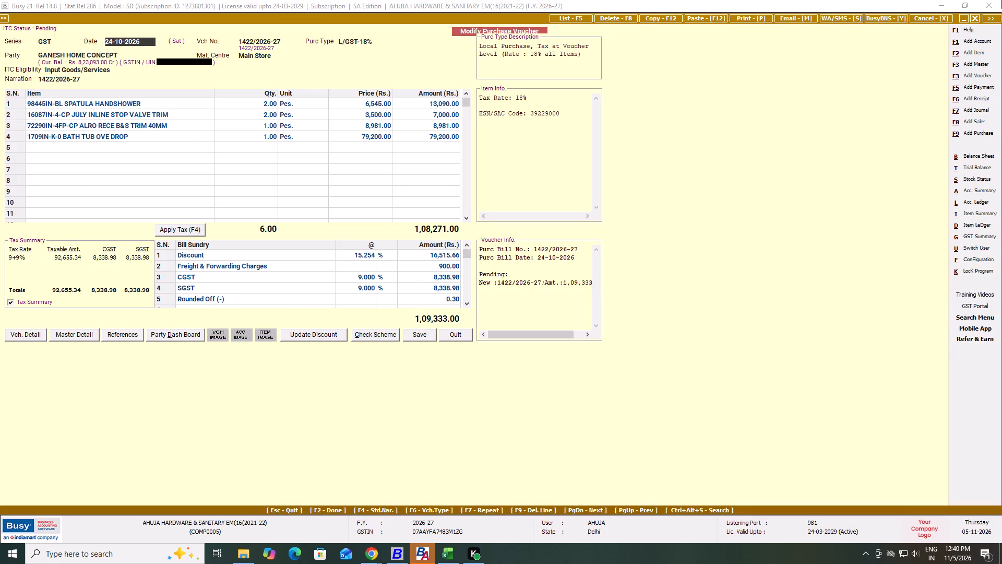
{"action": "key", "text": "Escape"}
Start a new purchase voucher from the ledger in the GST series and date it 02-11-2026.
{"action": "key", "text": "End"}
{"action": "key", "text": "alt+F3"}
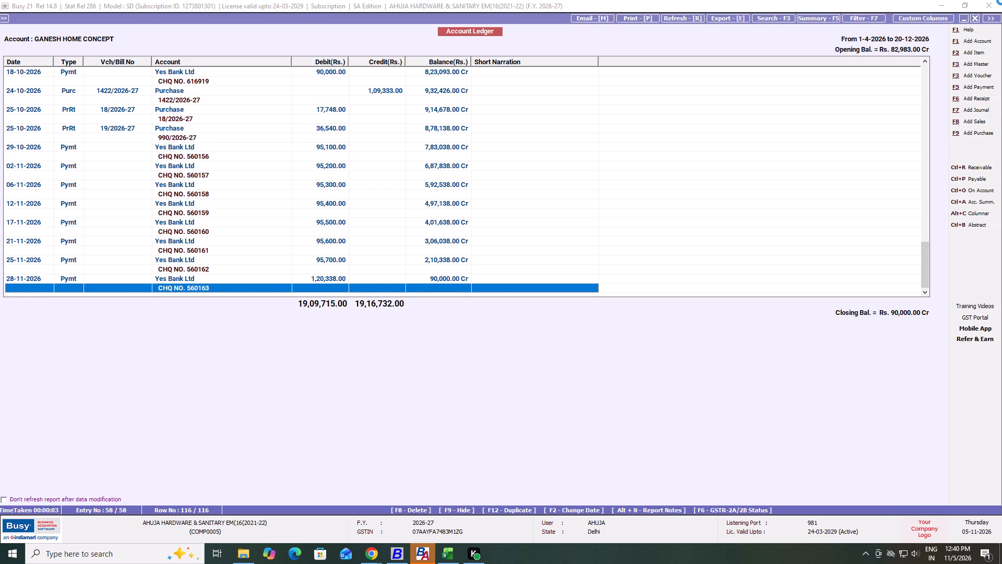
{"action": "key", "text": "Down"}
{"action": "key", "text": "Return"}
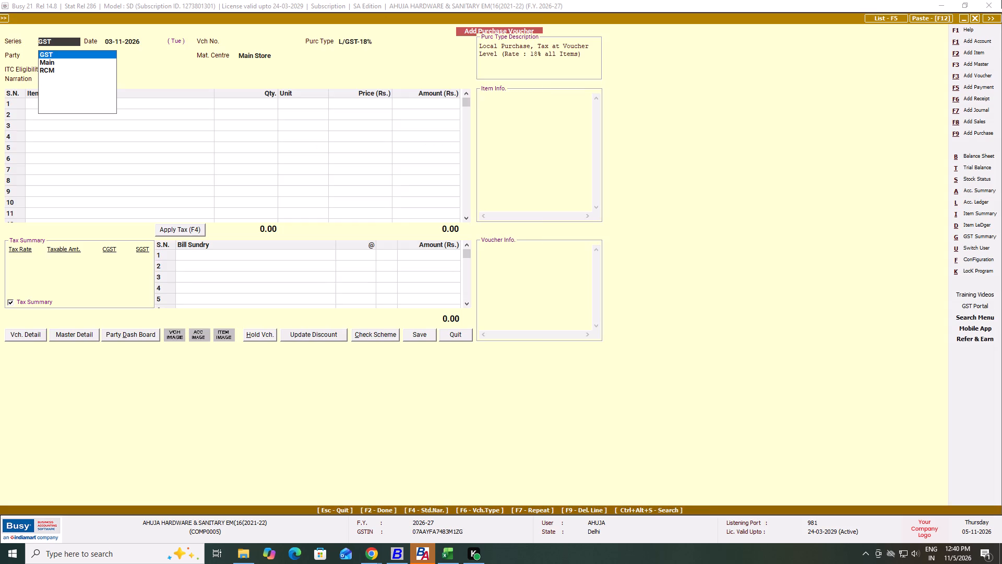
{"action": "key", "text": "Return"}
{"action": "key", "text": "Tab"}
{"action": "type", "text": "2-11-26"}
{"action": "key", "text": "Return"}
{"action": "key", "text": "Tab"}
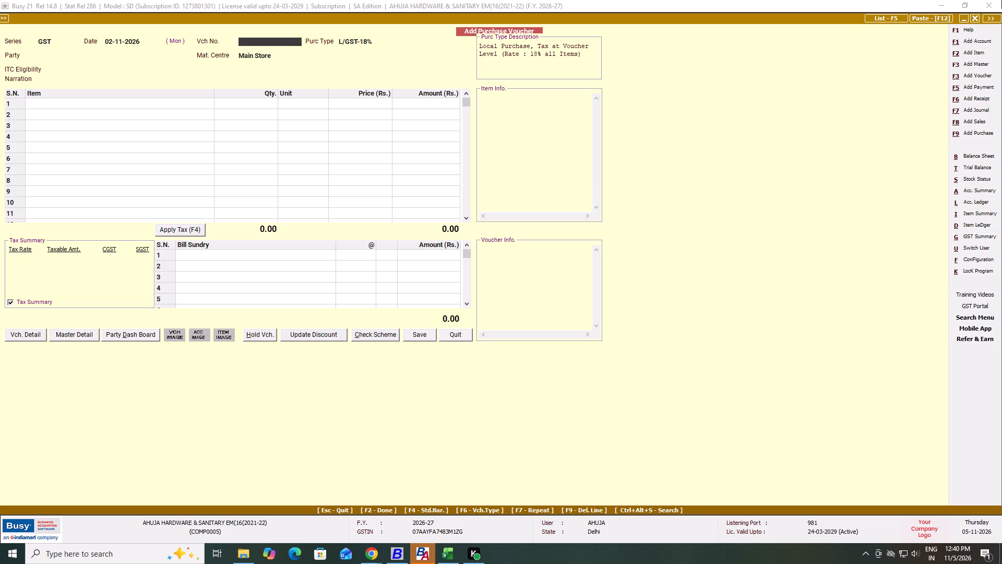
Set the voucher number to 1530/2026-27 and keep the purchase type L/GST-18%.
{"action": "type", "text": "1530/202+-"}
{"action": "key", "text": "BackSpace"}
{"action": "key", "text": "BackSpace"}
{"action": "type", "text": "6-27"}
{"action": "key", "text": "Return"}
{"action": "key", "text": "Tab"}
{"action": "key", "text": "Return"}
{"action": "key", "text": "Tab"}
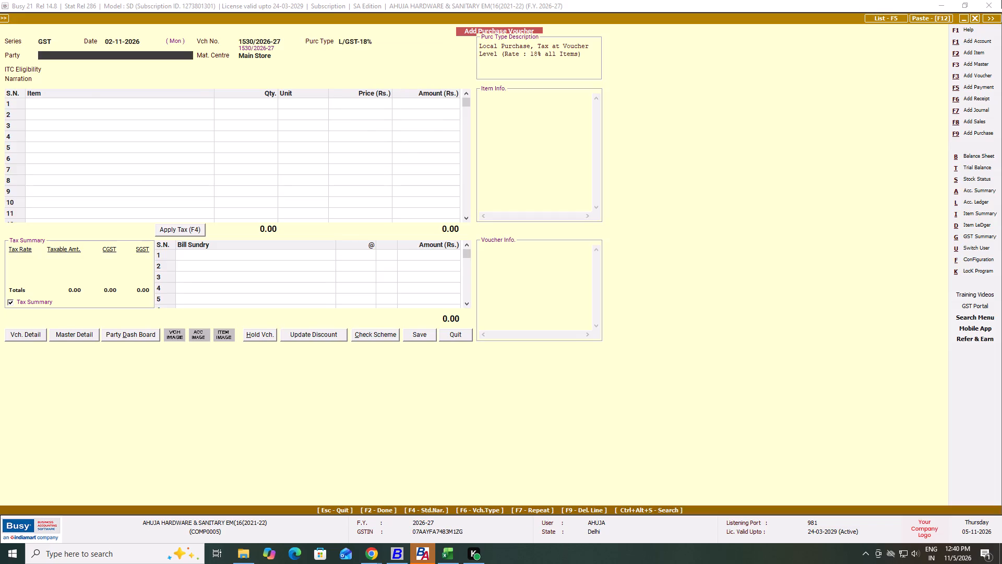
Set the party to GANESH HOME CONCEPT with material centre Main Store and ITC eligibility Input Goods/Services.
{"action": "type", "text": "GANESH HOME CONCEPT"}
{"action": "key", "text": "Return"}
{"action": "key", "text": "Tab"}
{"action": "key", "text": "Return"}
{"action": "key", "text": "Tab"}
{"action": "key", "text": "Return"}
{"action": "key", "text": "Tab"}
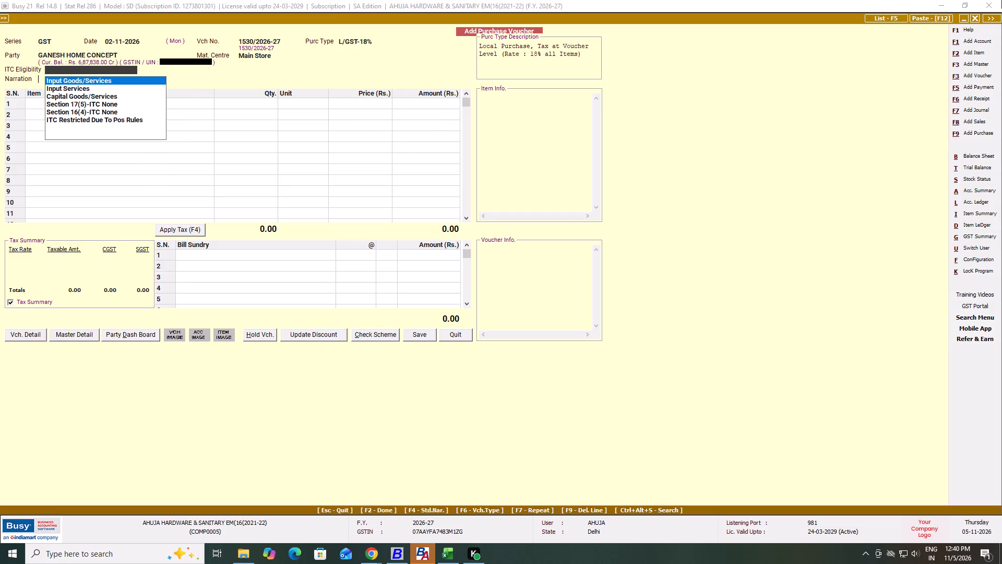
Enter 1530/2026-27 as the voucher's narration.
{"action": "type", "text": "1530/52026"}
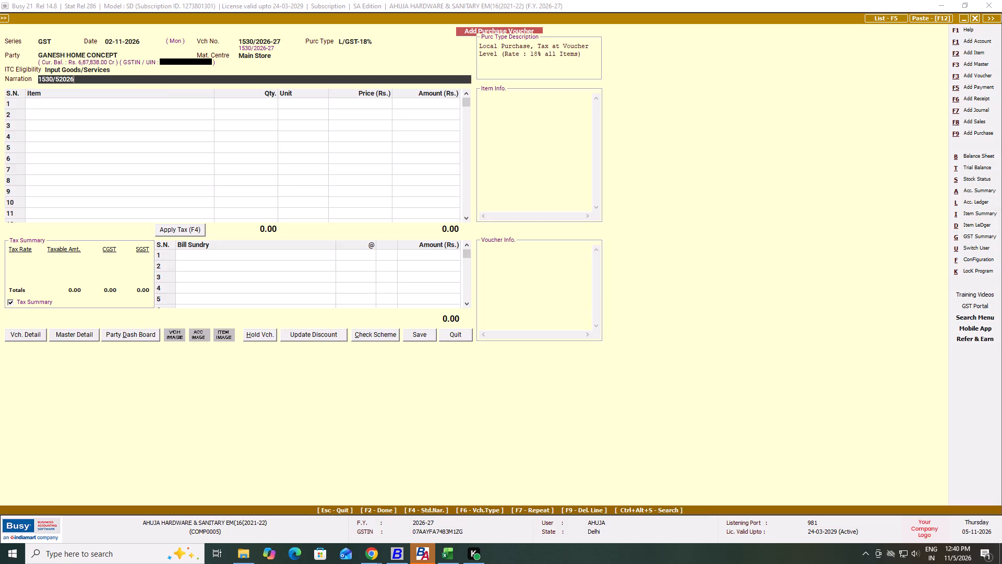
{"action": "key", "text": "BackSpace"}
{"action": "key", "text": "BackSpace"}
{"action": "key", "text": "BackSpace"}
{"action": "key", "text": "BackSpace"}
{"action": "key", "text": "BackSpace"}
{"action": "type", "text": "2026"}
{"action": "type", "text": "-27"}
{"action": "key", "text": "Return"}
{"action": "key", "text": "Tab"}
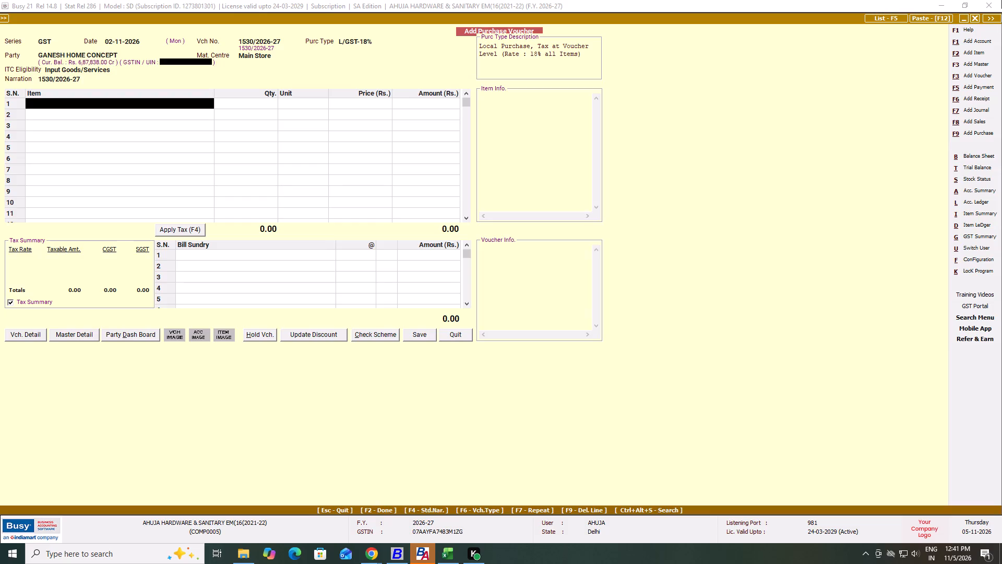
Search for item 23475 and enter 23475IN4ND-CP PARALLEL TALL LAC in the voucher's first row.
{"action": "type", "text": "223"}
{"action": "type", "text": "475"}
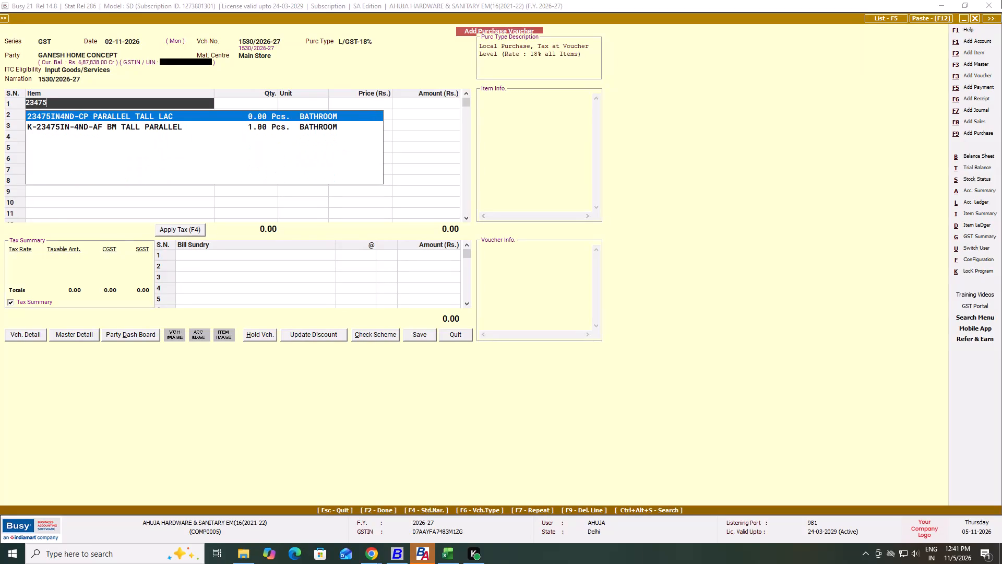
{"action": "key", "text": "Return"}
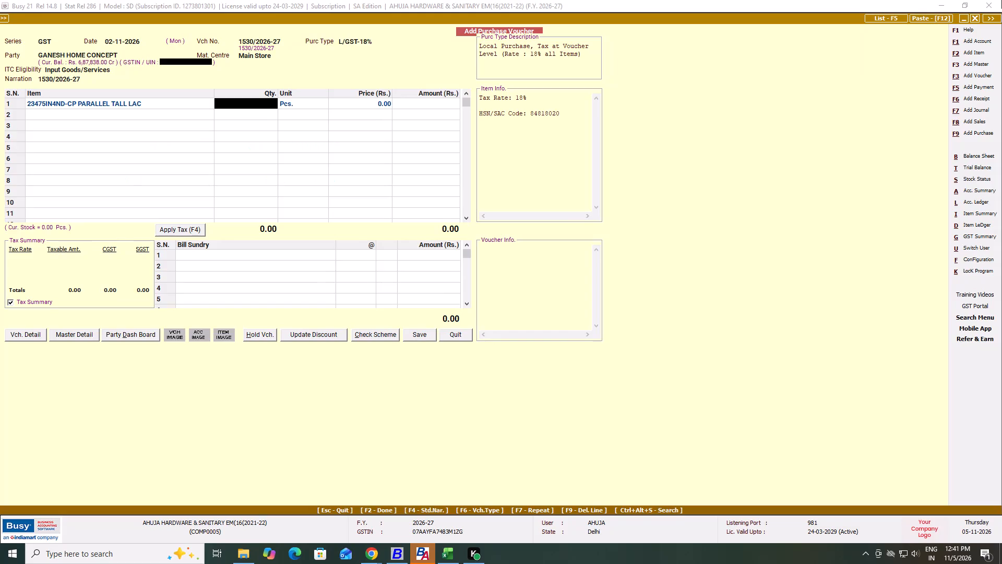
Replace the first row's item with K-23475IN-4ND-AF BM TALL PARALLEL, quantity 1 Pcs., at a price of 15,834.
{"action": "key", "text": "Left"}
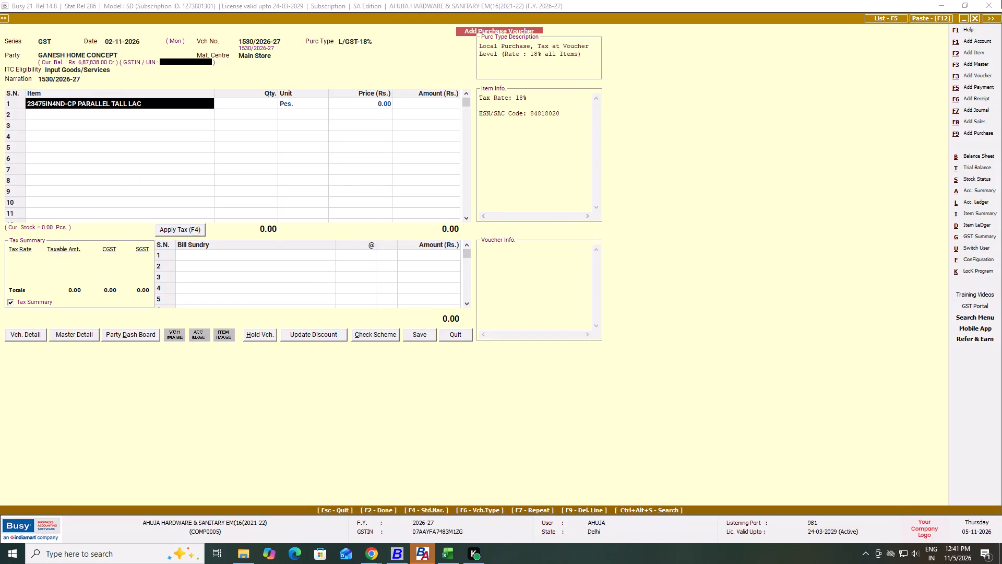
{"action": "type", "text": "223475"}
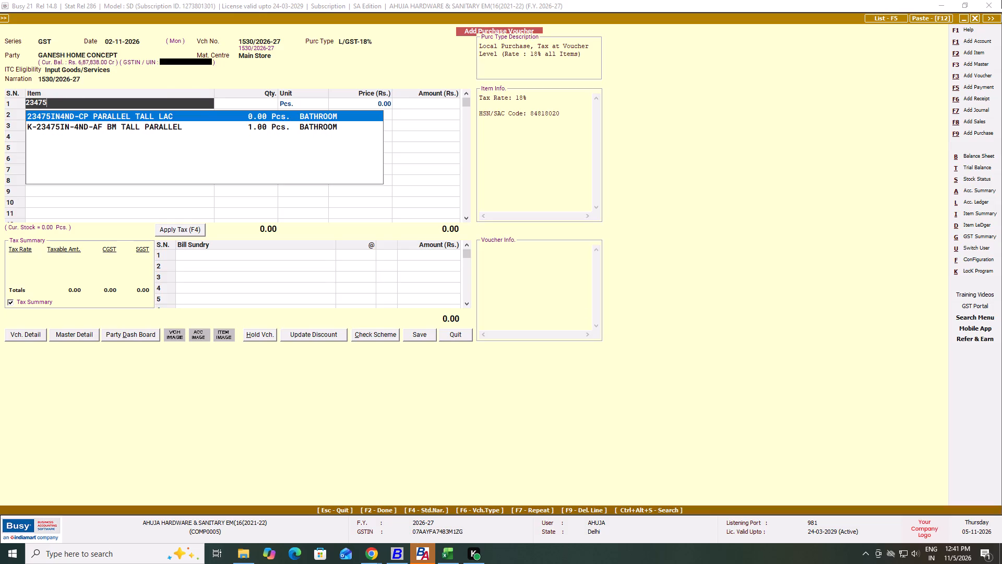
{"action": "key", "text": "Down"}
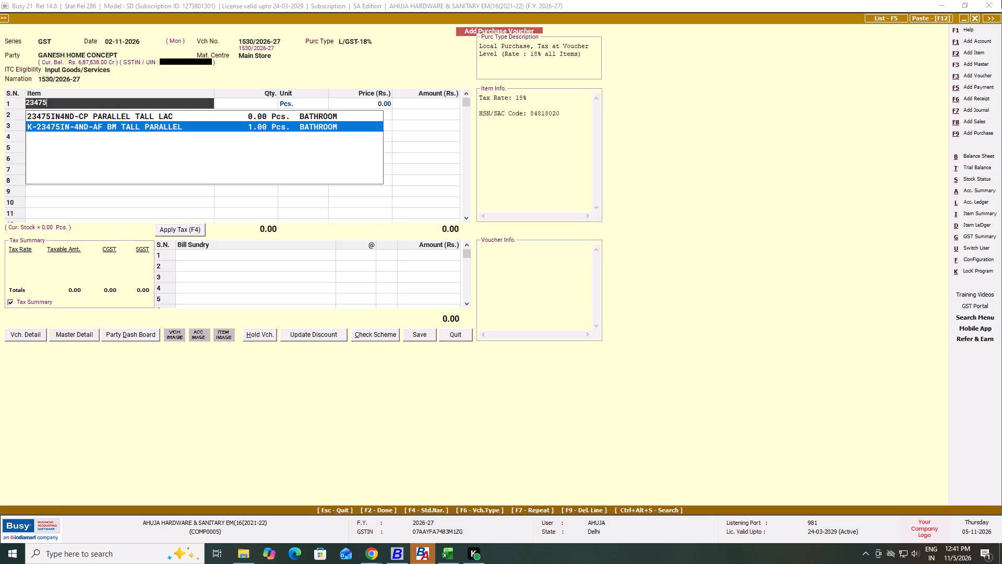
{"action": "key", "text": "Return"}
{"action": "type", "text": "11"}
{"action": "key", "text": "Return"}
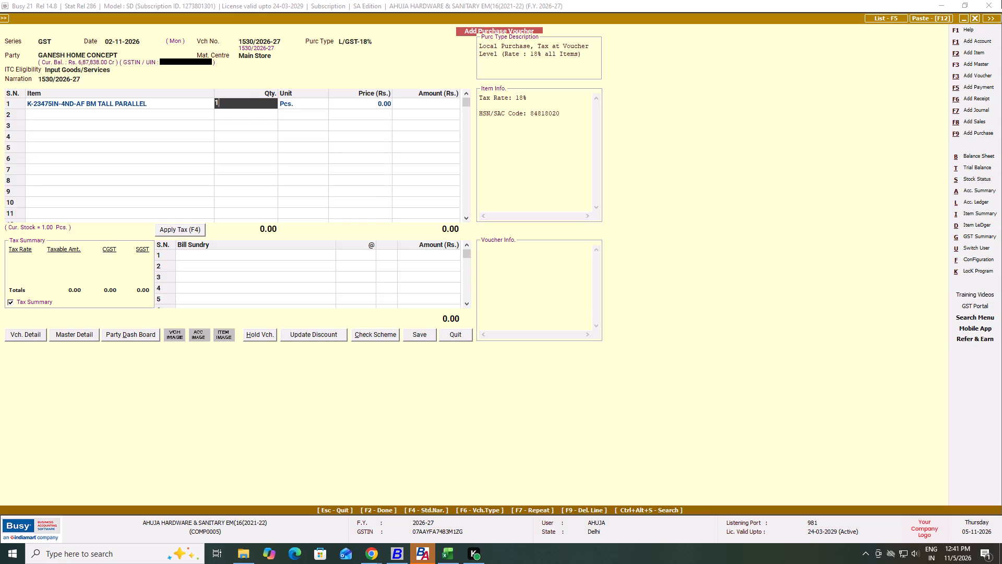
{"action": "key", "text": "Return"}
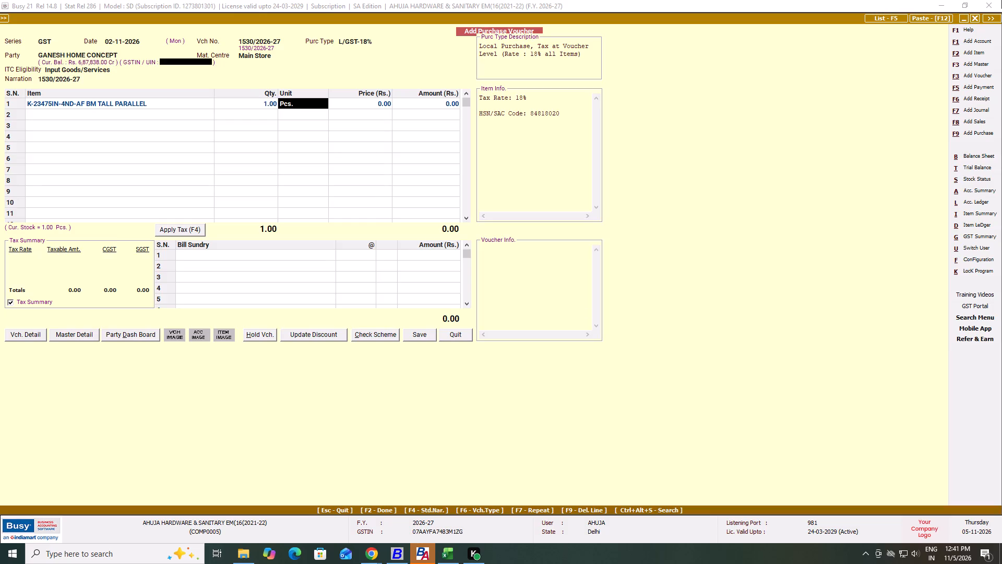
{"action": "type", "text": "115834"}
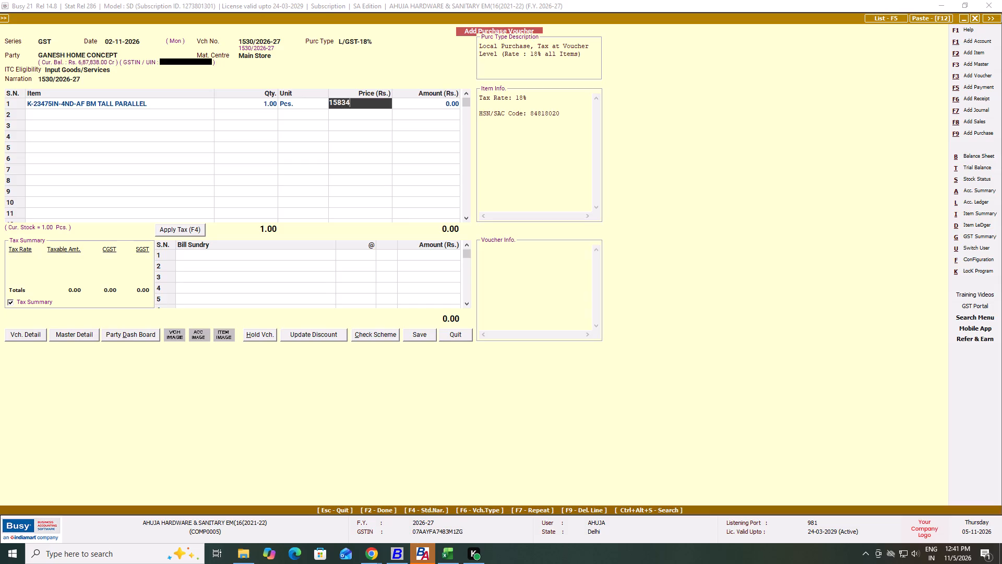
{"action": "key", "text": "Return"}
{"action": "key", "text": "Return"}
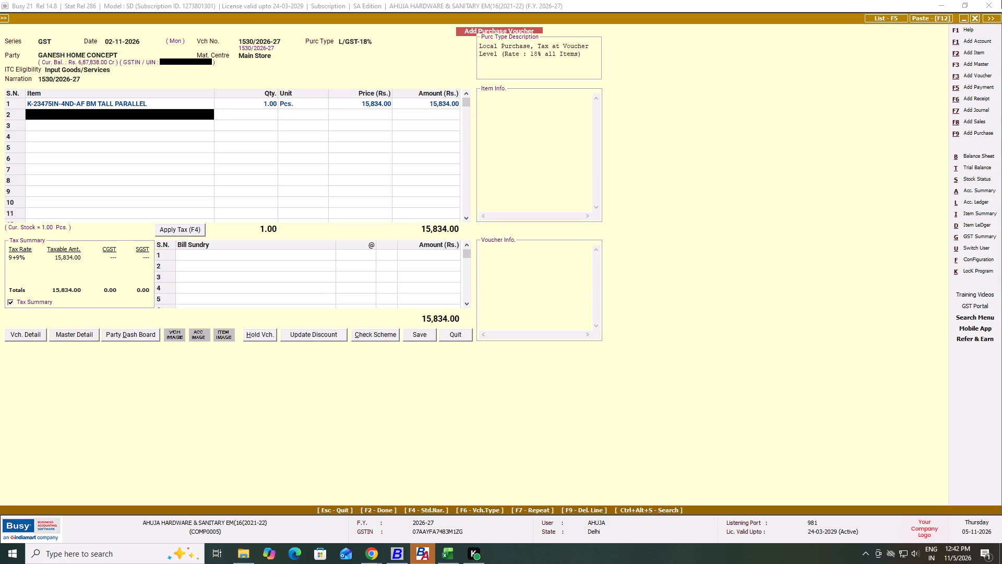
Add 72290IN-4FP-CP ALRO RECE B&S TRIM 40MM in the second item row, quantity 1 Pcs., at a price of 8,981.
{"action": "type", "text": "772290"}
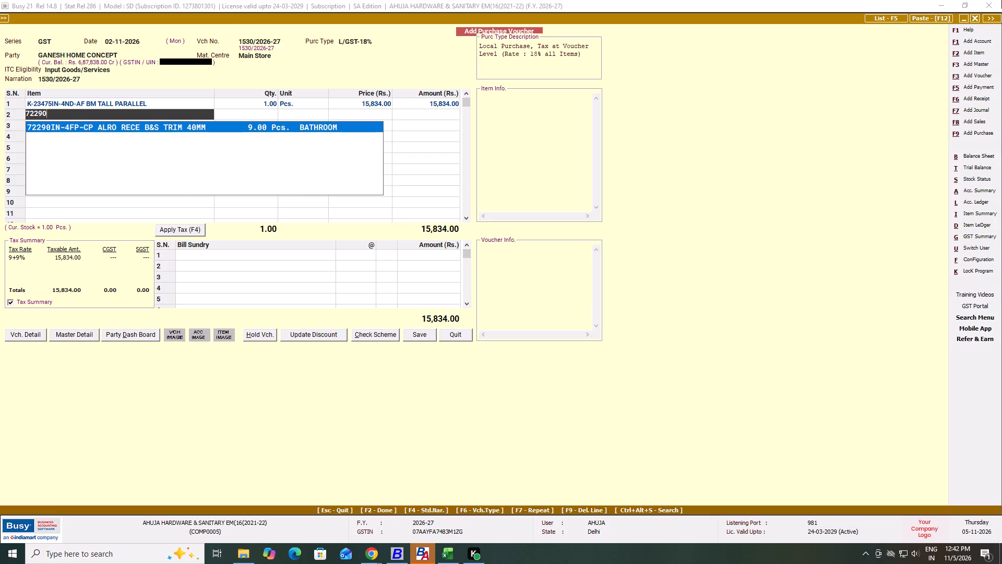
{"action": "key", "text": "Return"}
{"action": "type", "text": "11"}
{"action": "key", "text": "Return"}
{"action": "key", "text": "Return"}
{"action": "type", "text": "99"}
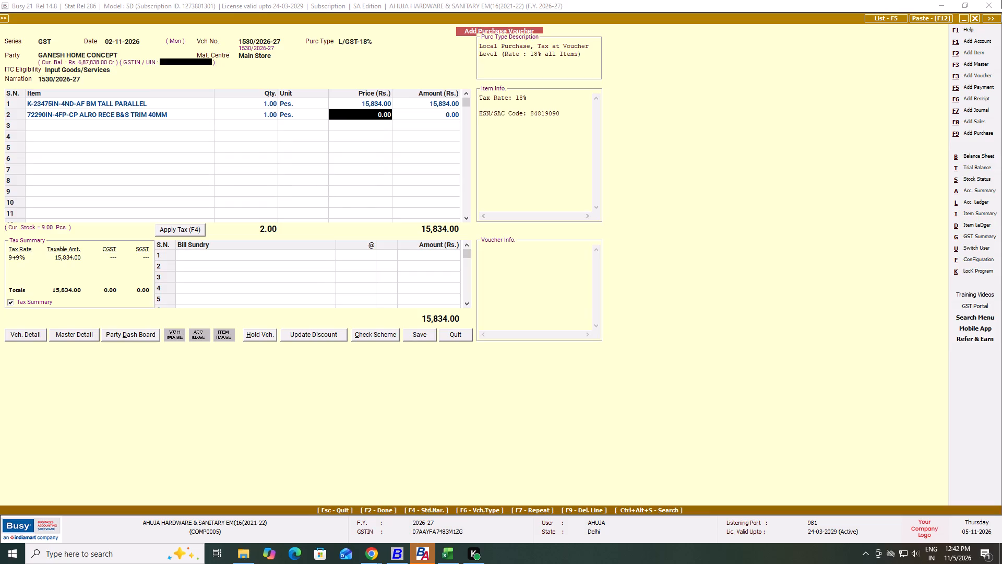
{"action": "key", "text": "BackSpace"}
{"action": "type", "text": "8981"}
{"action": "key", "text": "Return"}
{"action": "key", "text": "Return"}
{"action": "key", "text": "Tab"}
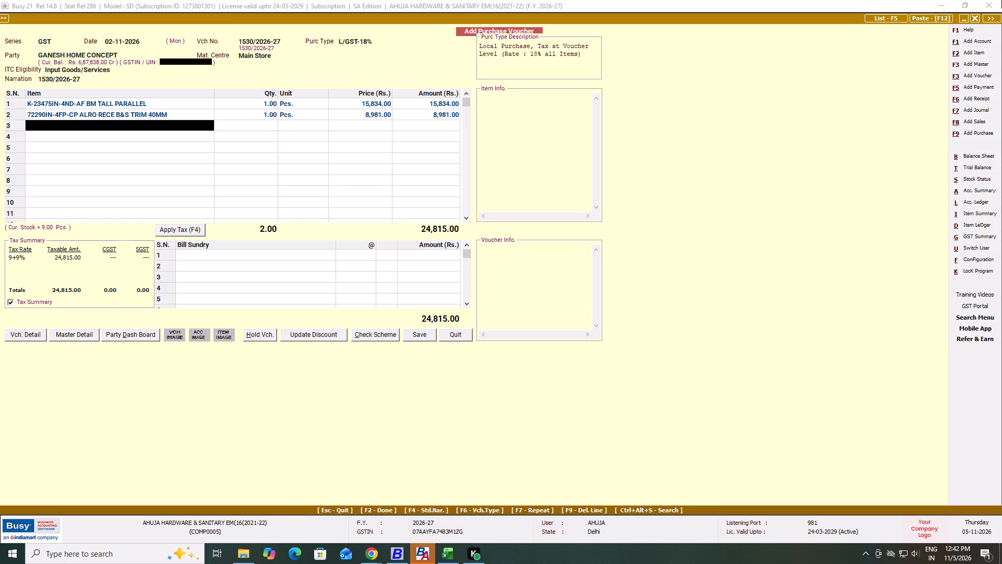
Set the price of the first row's K-23475IN-4ND-AF BM TALL PARALLEL to 13,418.64.
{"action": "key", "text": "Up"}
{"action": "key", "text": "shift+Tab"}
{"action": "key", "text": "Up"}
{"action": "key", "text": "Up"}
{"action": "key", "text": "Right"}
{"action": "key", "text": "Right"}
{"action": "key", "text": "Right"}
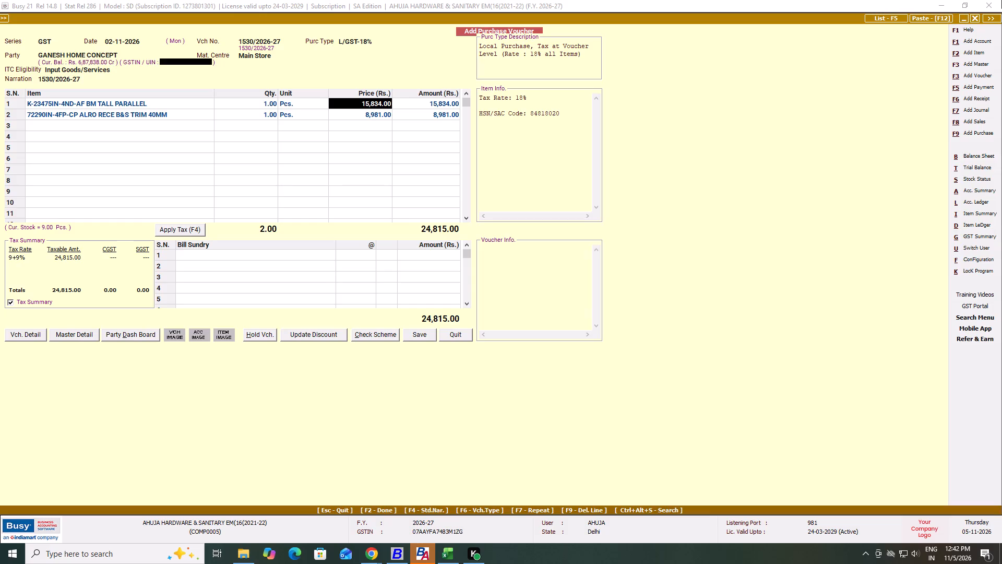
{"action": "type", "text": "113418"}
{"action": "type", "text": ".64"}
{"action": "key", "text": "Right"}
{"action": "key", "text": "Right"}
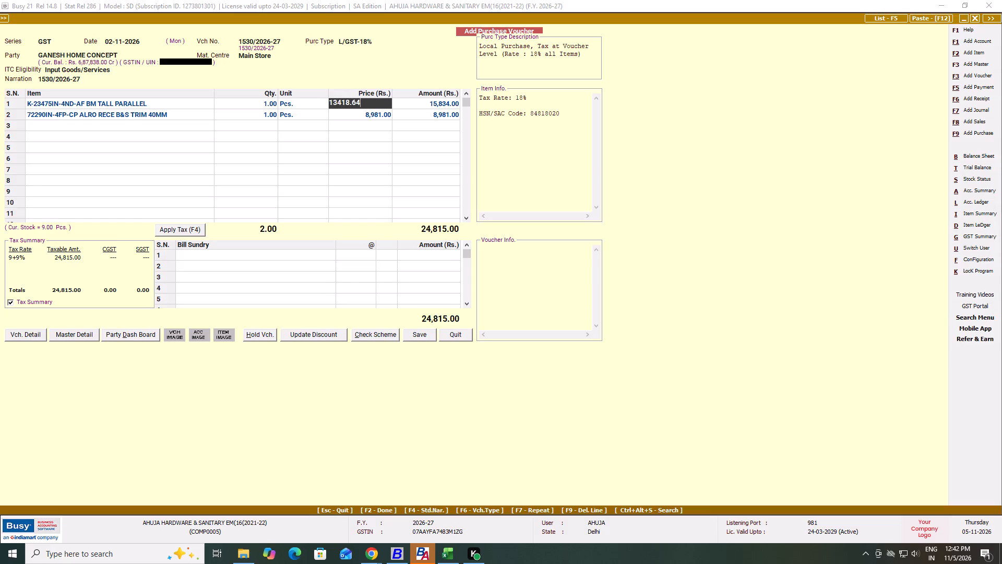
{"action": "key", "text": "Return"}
Set the price of the second row's 72290IN-4FP-CP ALRO RECE B&S TRIM 40MM to 7,611.01.
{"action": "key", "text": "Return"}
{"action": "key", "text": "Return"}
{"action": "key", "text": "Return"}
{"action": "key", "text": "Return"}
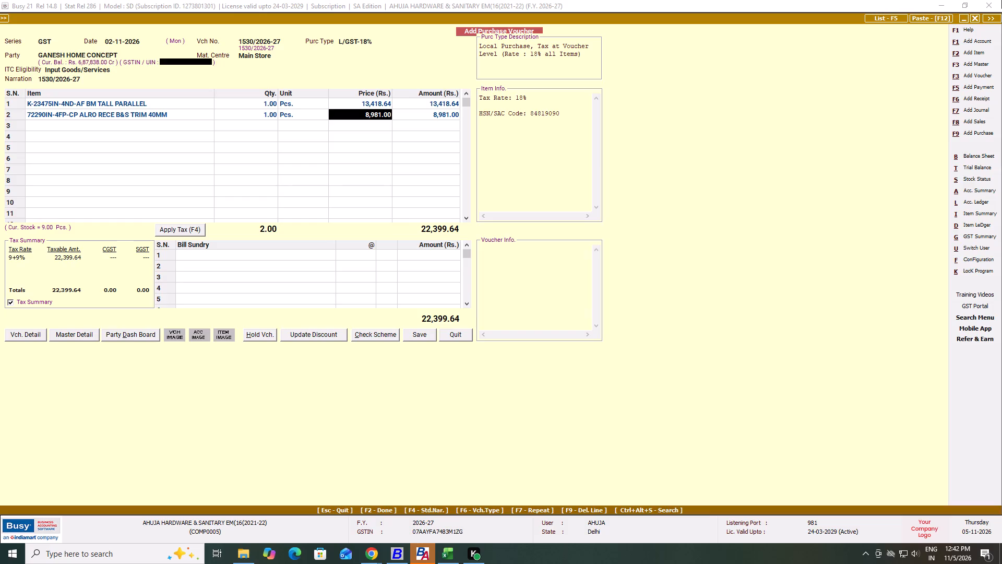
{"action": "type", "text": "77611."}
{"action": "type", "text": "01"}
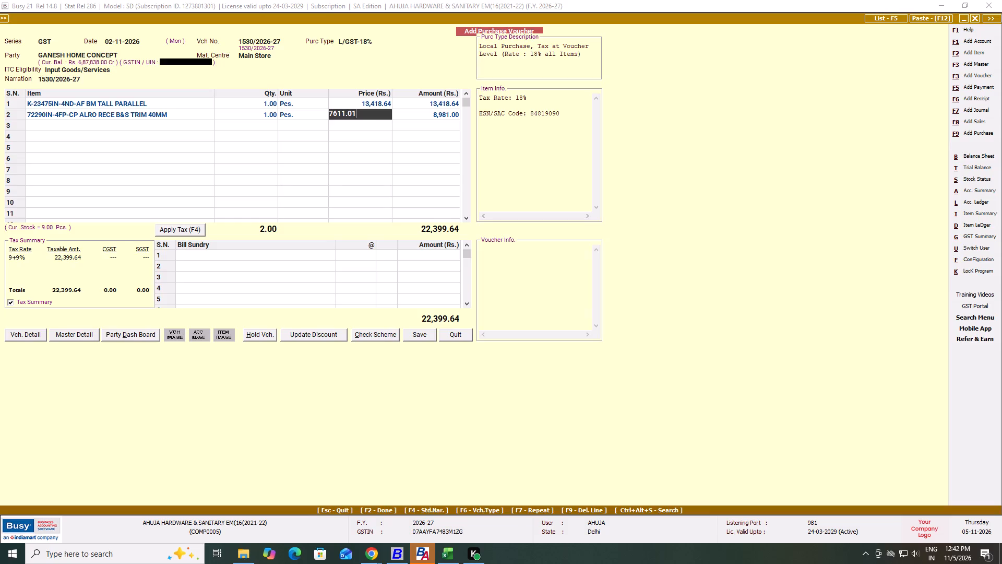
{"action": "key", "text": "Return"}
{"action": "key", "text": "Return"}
Add CGST and SGST at 9% each and a Rounded Off (+) amount of 0.01 as the voucher's bill sundries.
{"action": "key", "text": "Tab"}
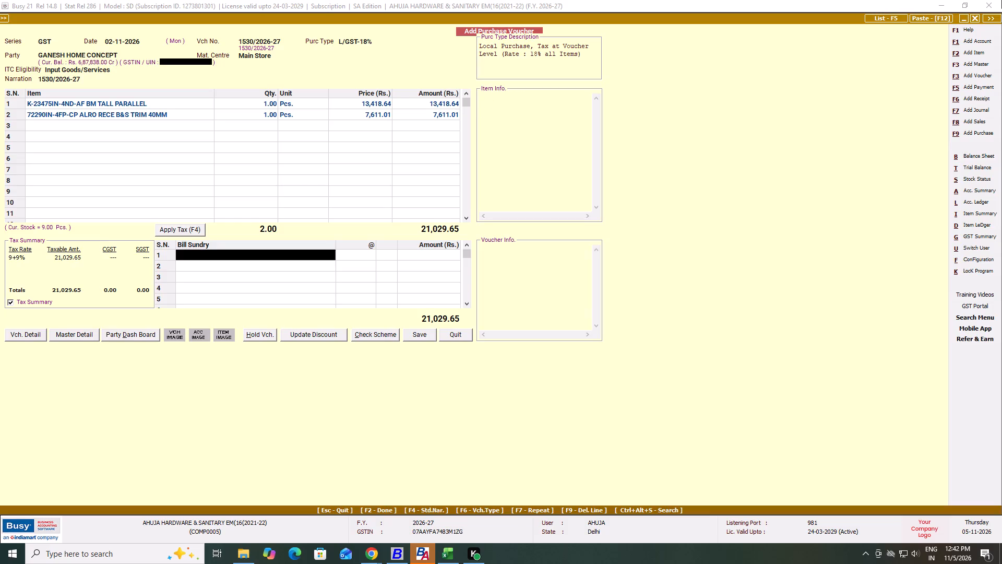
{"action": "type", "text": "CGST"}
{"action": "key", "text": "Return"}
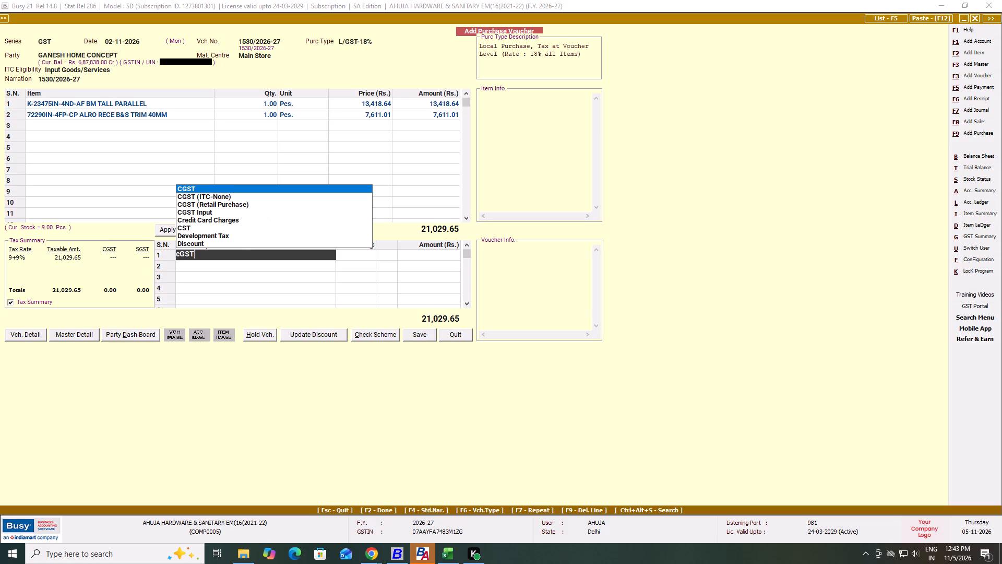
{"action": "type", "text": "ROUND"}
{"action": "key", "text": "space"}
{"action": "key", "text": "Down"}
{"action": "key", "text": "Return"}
{"action": "type", "text": "..01"}
{"action": "key", "text": "Return"}
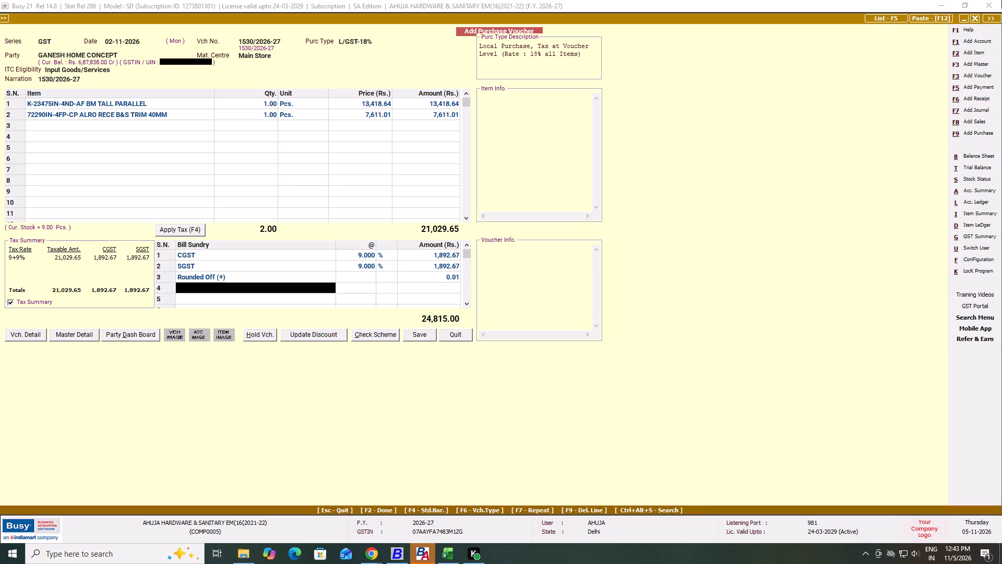
Save the GANESH HOME CONCEPT purchase voucher 1530/2026-27, accepting its bill and transport details as they are.
{"action": "key", "text": "F2"}
{"action": "key", "text": "F2"}
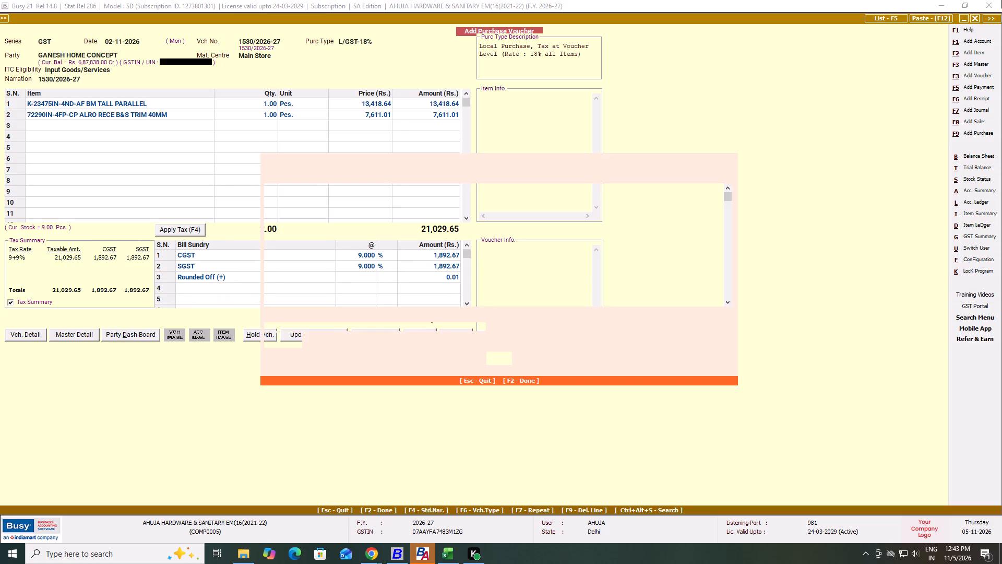
{"action": "key", "text": "F2"}
{"action": "key", "text": "F2"}
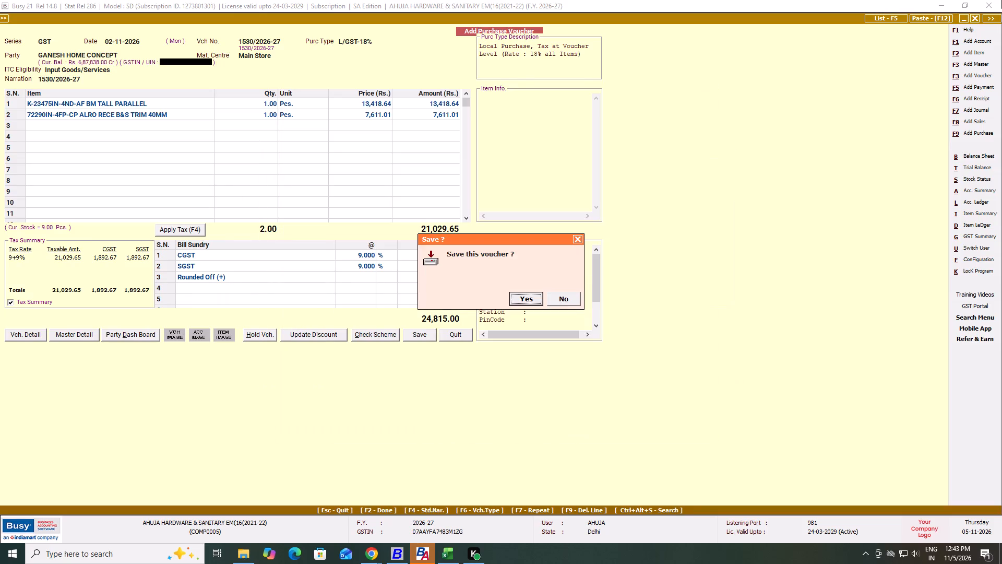
{"action": "key", "text": "F2"}
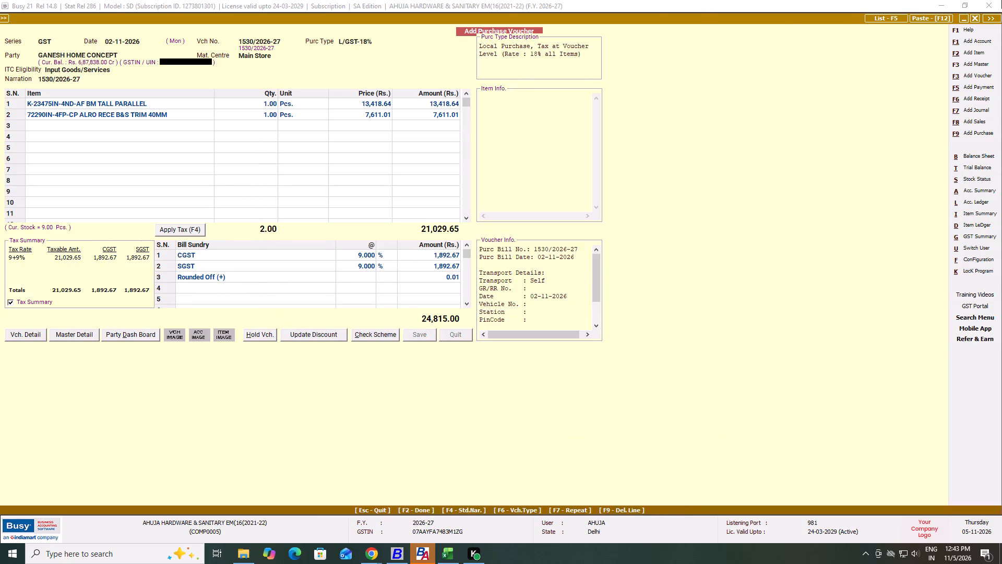
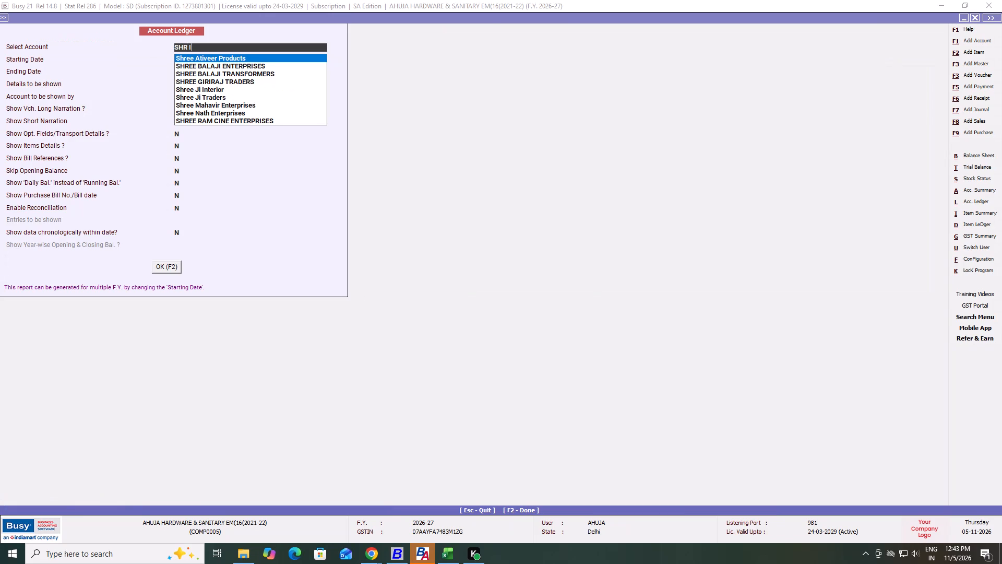
Open the account ledger of Shri Raj Hardware and examine its latest entries.
{"action": "key", "text": "BackSpace"}
{"action": "key", "text": "BackSpace"}
{"action": "type", "text": "I RAJ HARDWARE"}
{"action": "key", "text": "Return"}
{"action": "key", "text": "Tab"}
{"action": "key", "text": "F2"}
{"action": "key", "text": "End"}
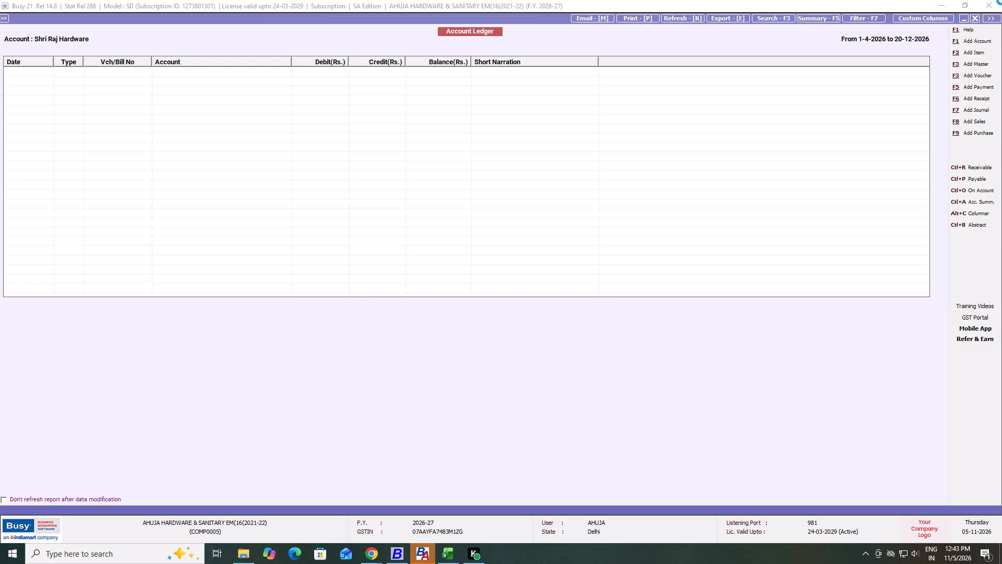
{"action": "key", "text": "End"}
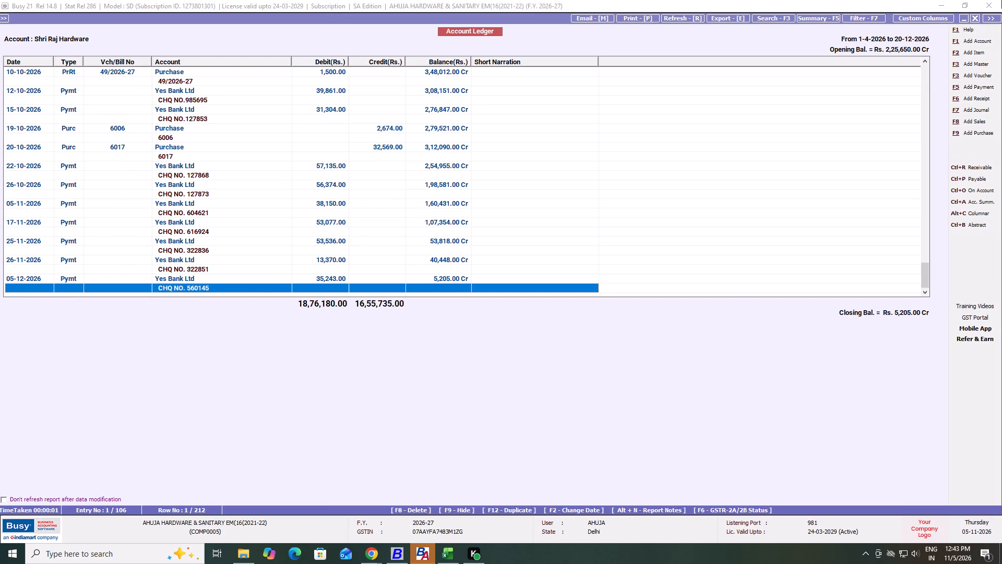
Start a new purchase voucher in the GST series, dated 04-11-2026, with voucher number 6159 and purchase type L/GST-18%.
{"action": "key", "text": "alt+F3"}
{"action": "key", "text": "Down"}
{"action": "key", "text": "Return"}
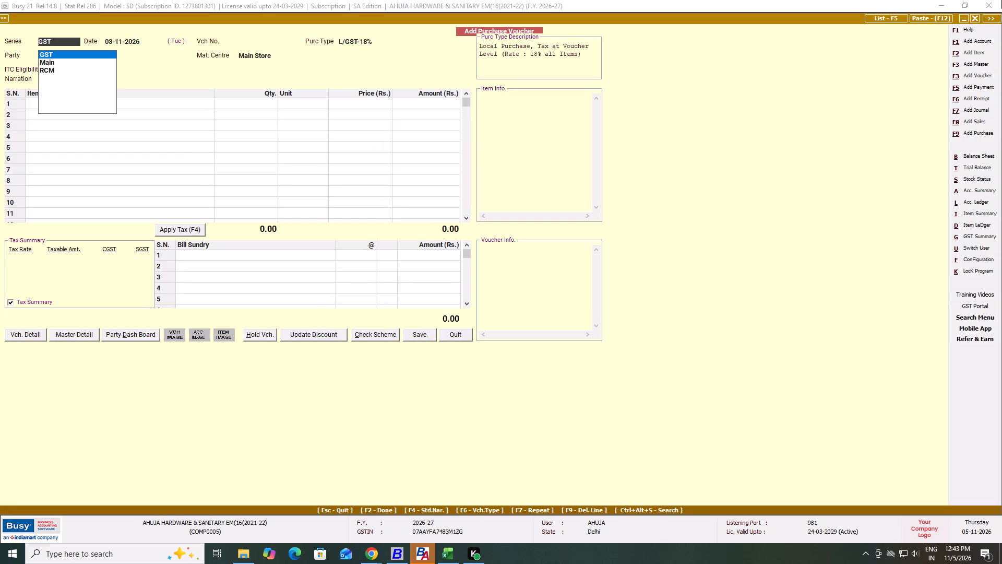
{"action": "key", "text": "Return"}
{"action": "key", "text": "Tab"}
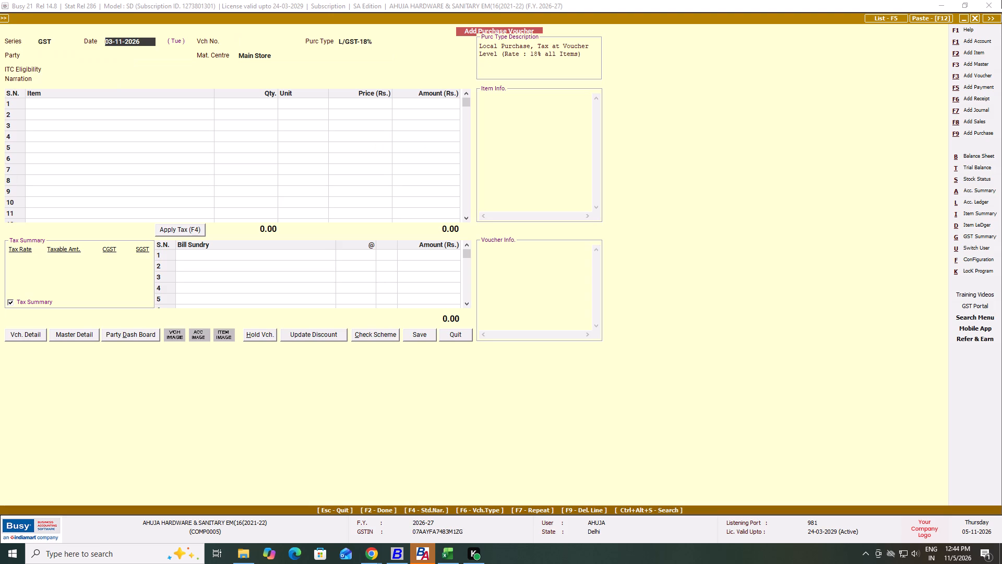
{"action": "type", "text": "4-11-26"}
{"action": "key", "text": "Return"}
{"action": "key", "text": "Tab"}
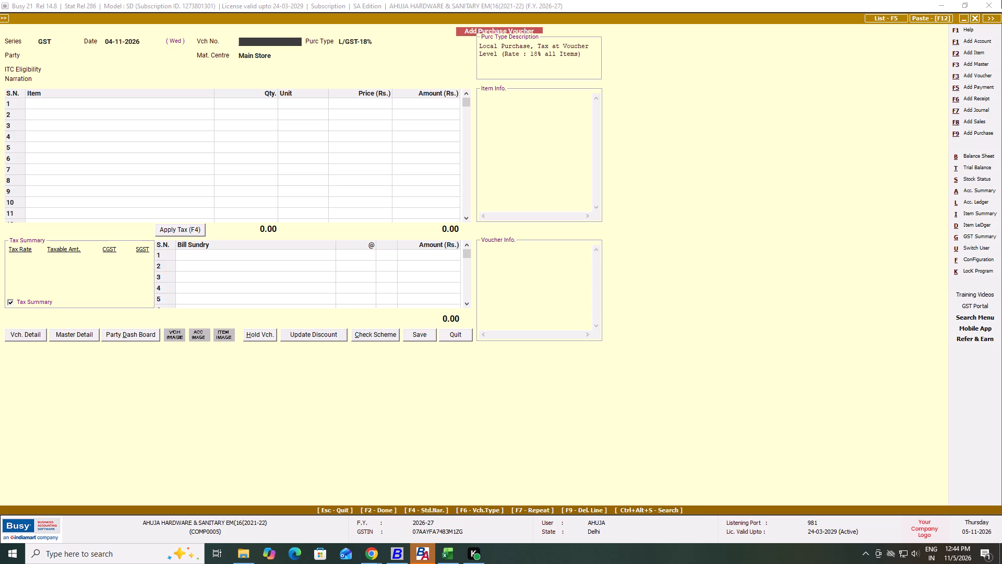
{"action": "type", "text": "6159"}
{"action": "key", "text": "Return"}
{"action": "key", "text": "Tab"}
{"action": "key", "text": "Return"}
{"action": "key", "text": "Tab"}
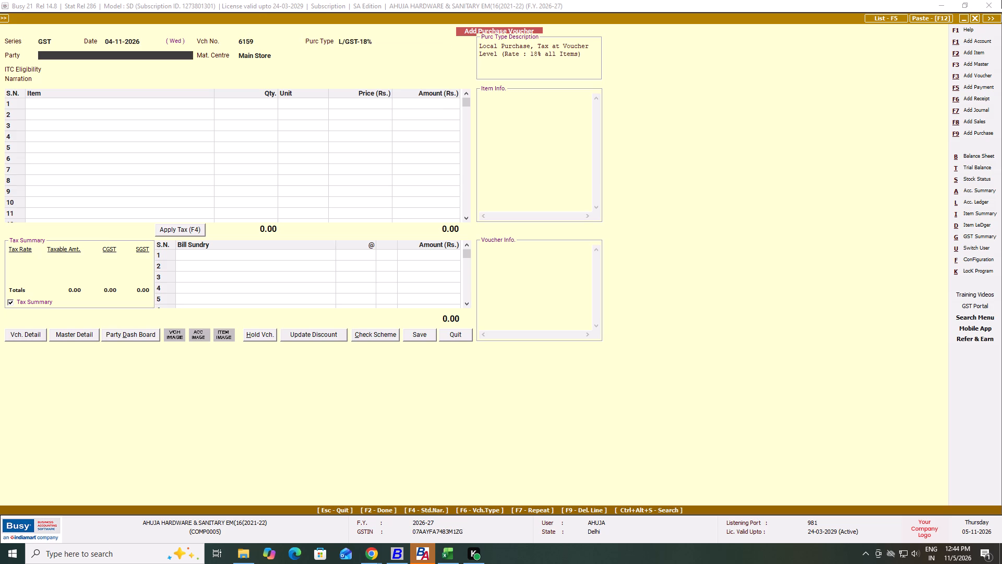
Set the voucher's party to Shri Raj Hardware, keep Main Store and Input Goods/Services, and enter 6159 as the narration.
{"action": "type", "text": "SHRI RAJ HARDWARE"}
{"action": "key", "text": "Return"}
{"action": "key", "text": "Tab"}
{"action": "key", "text": "Return"}
{"action": "key", "text": "Tab"}
{"action": "key", "text": "Return"}
{"action": "key", "text": "Tab"}
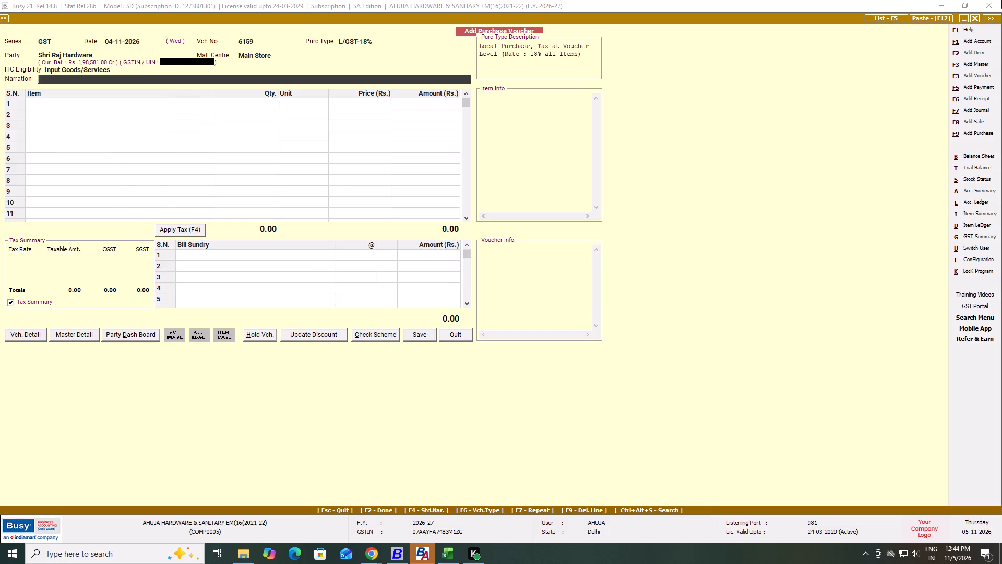
{"action": "type", "text": "6159"}
{"action": "key", "text": "Return"}
{"action": "key", "text": "Tab"}
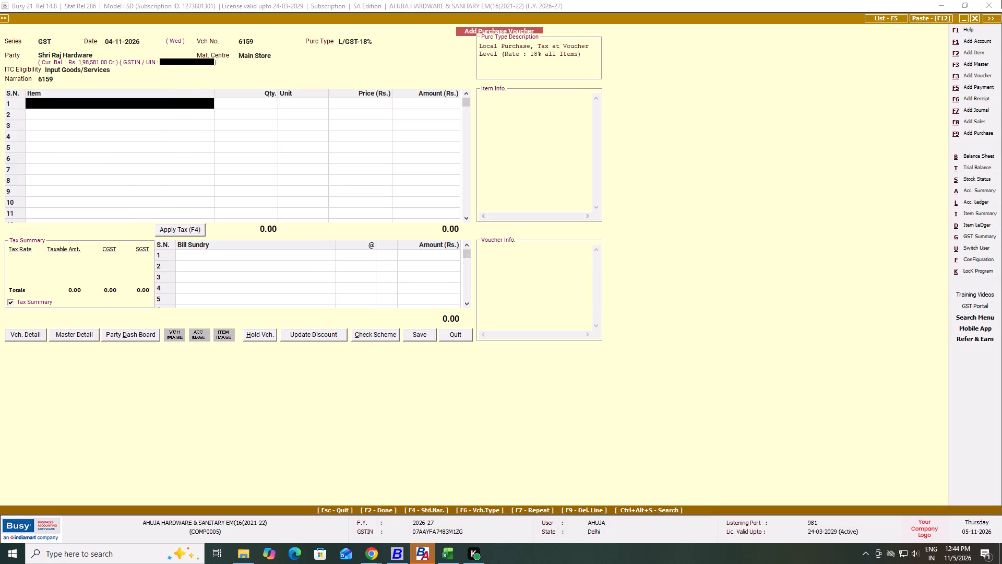
Add MATRIX UM 35kg 300mm (433.09.531) as the first item, 5 sets at a price of 1,071.40.
{"action": "type", "text": "MATRI"}
{"action": "type", "text": "X"}
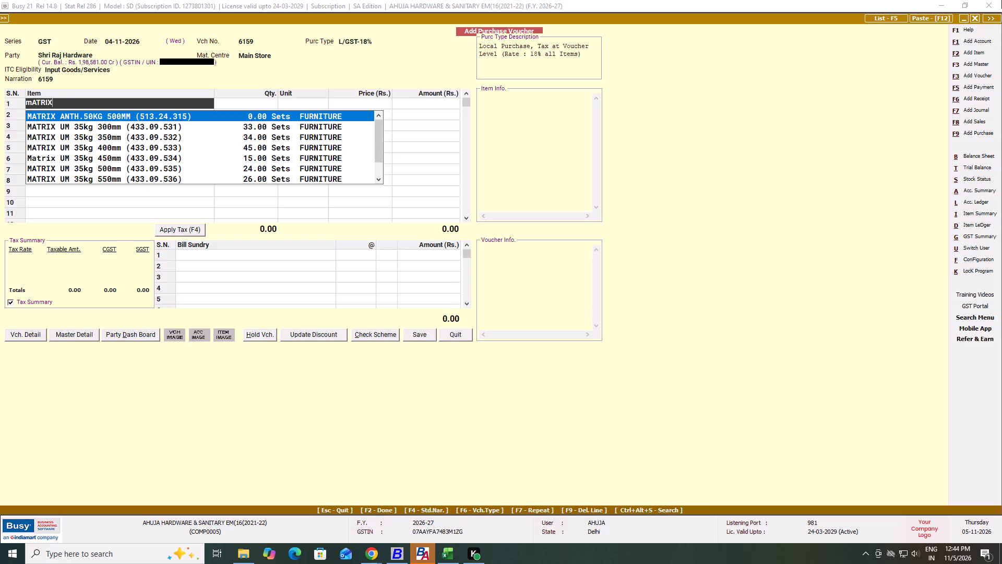
{"action": "key", "text": "space"}
{"action": "type", "text": "UM"}
{"action": "key", "text": "space"}
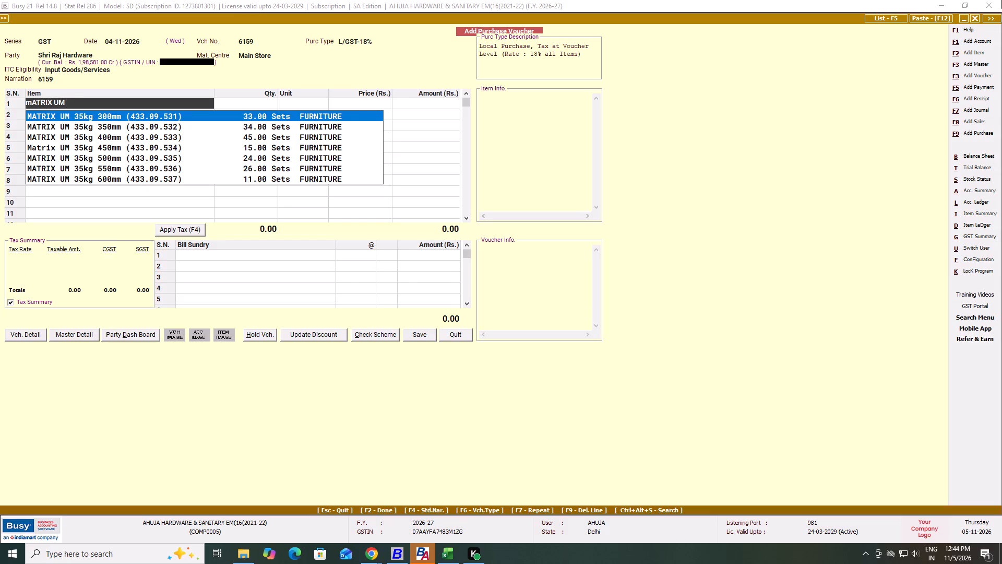
{"action": "type", "text": "35"}
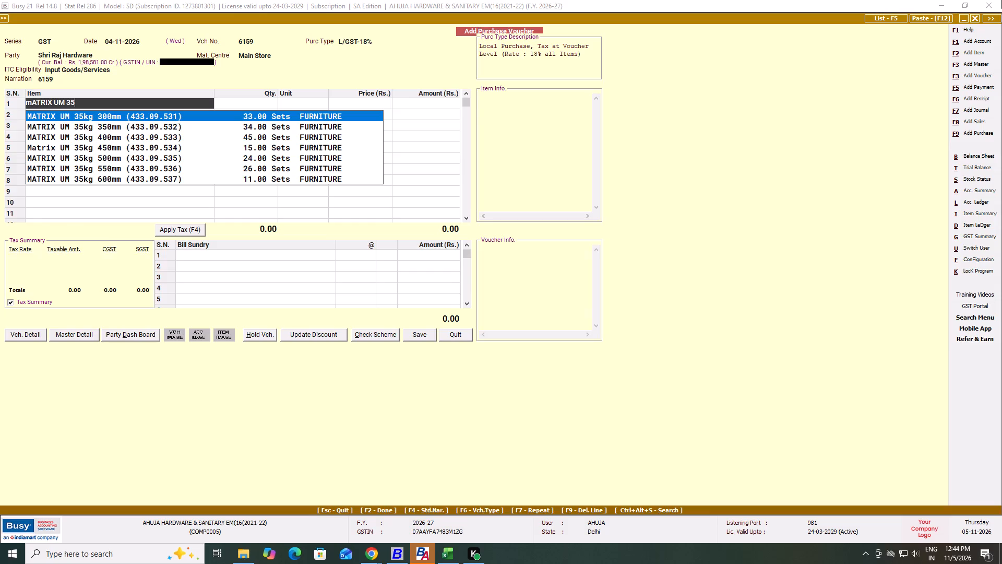
{"action": "key", "text": "Return"}
{"action": "type", "text": "55"}
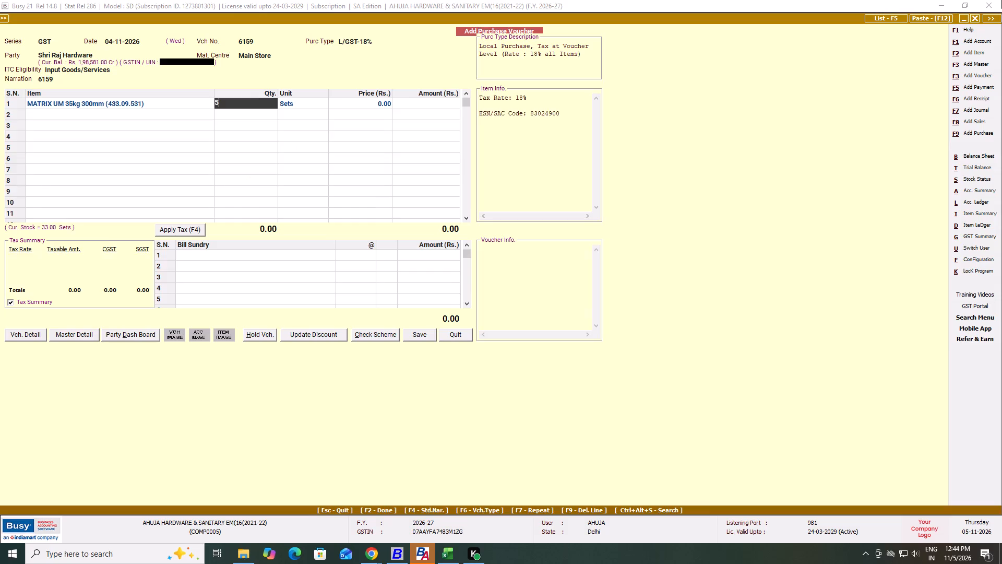
{"action": "key", "text": "Return"}
{"action": "key", "text": "Return"}
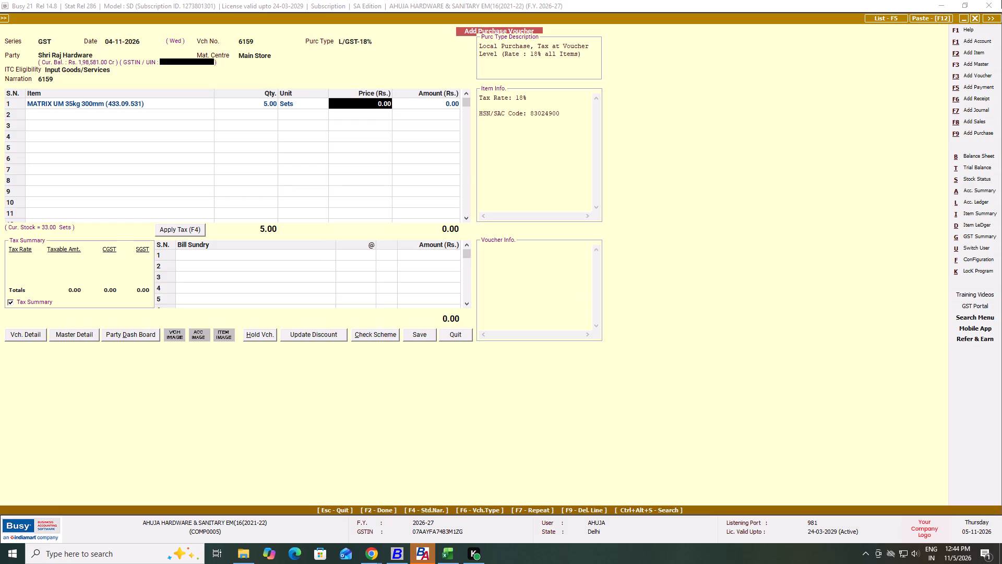
{"action": "type", "text": "11071.4"}
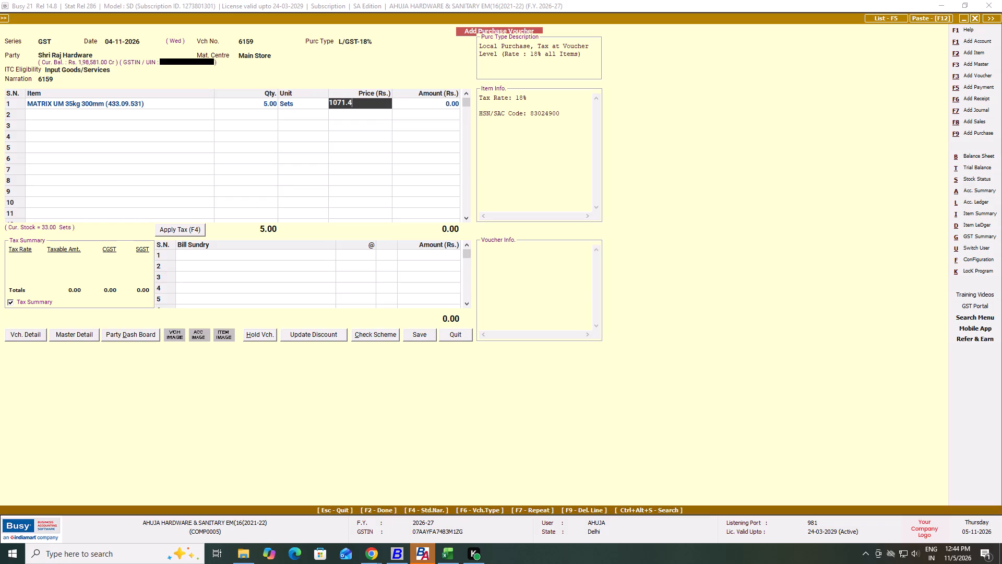
{"action": "key", "text": "Return"}
{"action": "key", "text": "Return"}
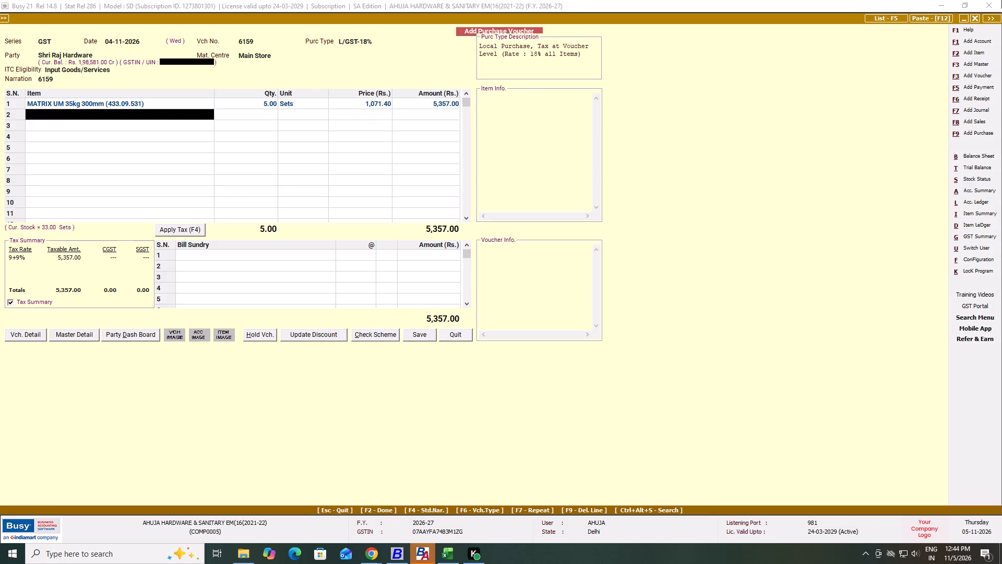
Add MATRIX UM 35kg 400mm (433.09.533) as the second item, 12 sets at a price of 1,133.
{"action": "type", "text": "4433."}
{"action": "type", "text": "09.55"}
{"action": "key", "text": "BackSpace"}
{"action": "type", "text": "33"}
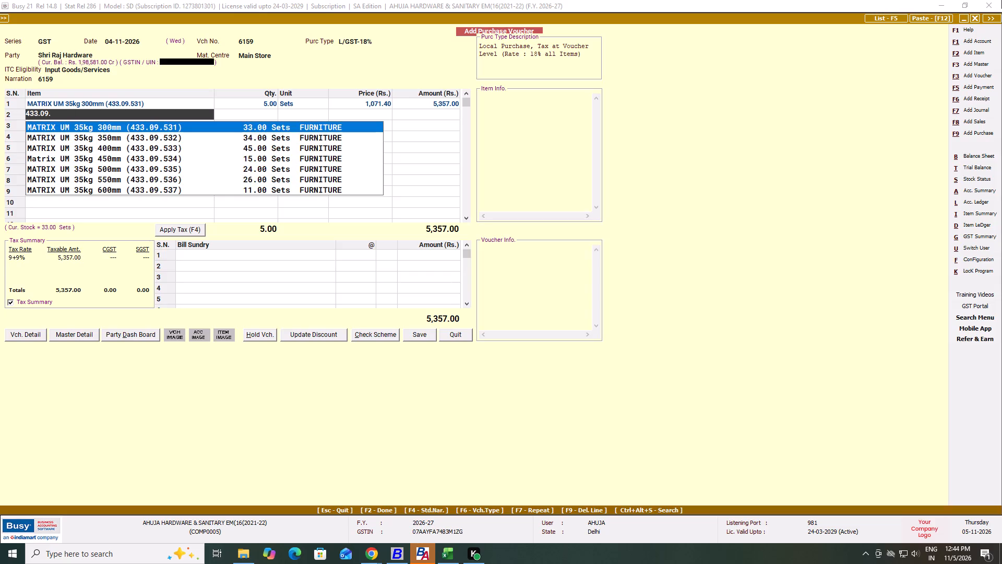
{"action": "type", "text": "533"}
{"action": "key", "text": "Return"}
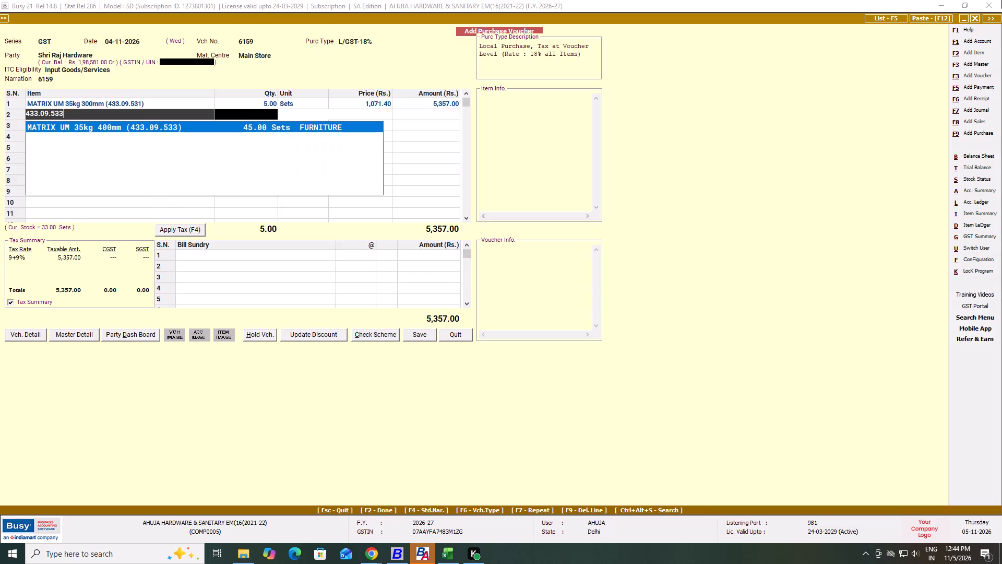
{"action": "type", "text": "112"}
{"action": "key", "text": "Return"}
{"action": "key", "text": "Return"}
{"action": "type", "text": "11133"}
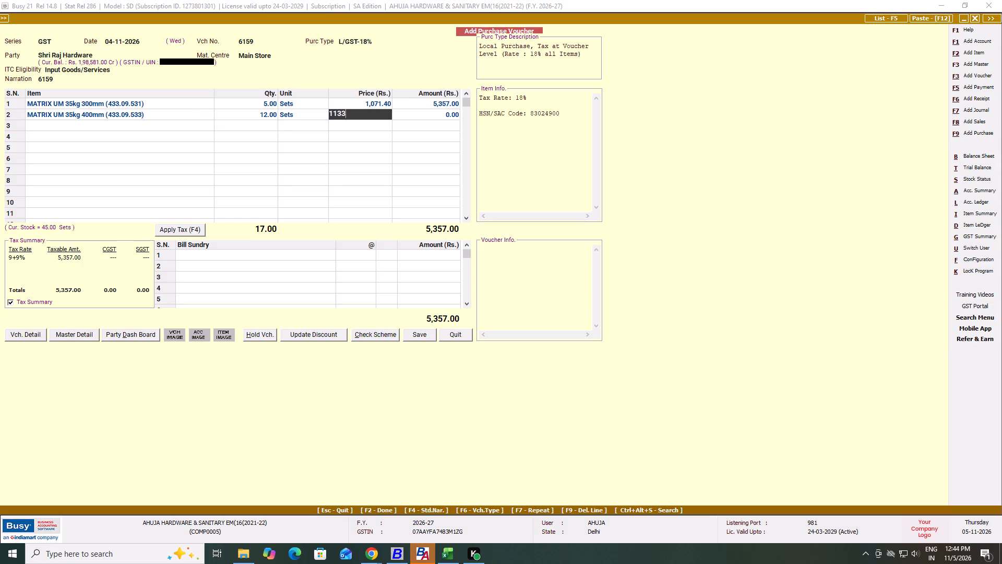
{"action": "key", "text": "Return"}
{"action": "key", "text": "Return"}
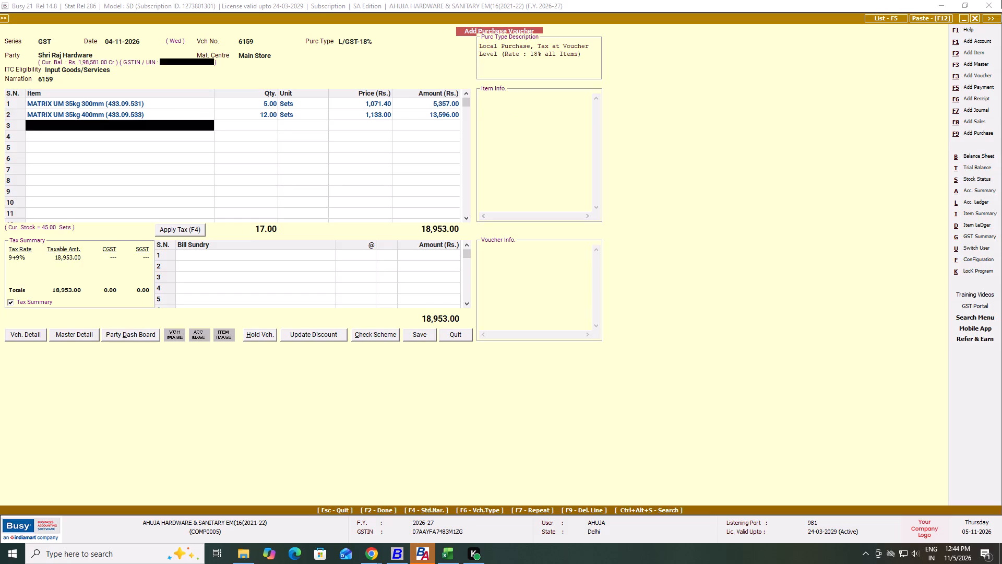
Add Matrix UM 35kg 450mm (433.09.534) as the third item with a quantity of 5 sets.
{"action": "type", "text": "4433.09"}
{"action": "type", "text": ".534"}
{"action": "key", "text": "Return"}
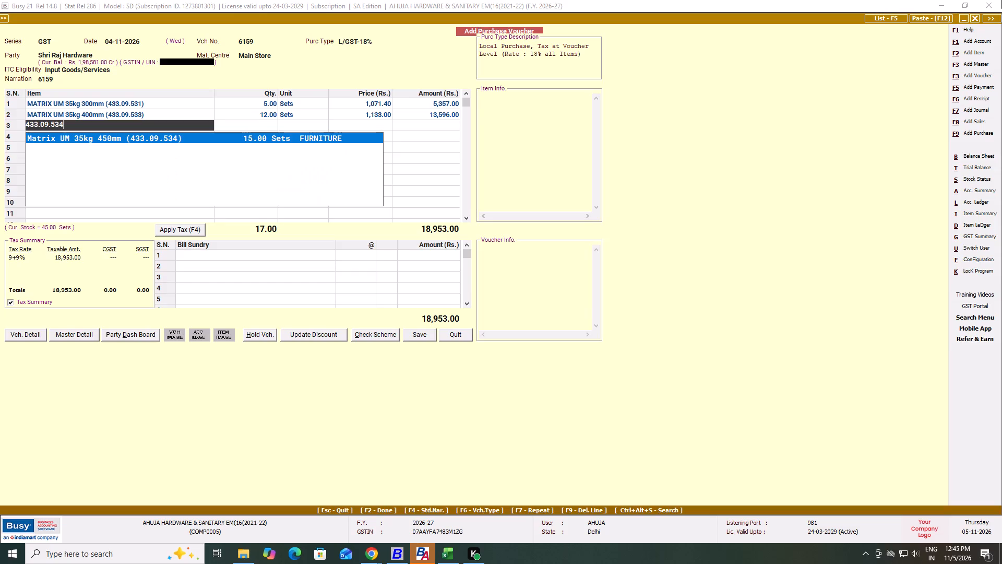
{"action": "type", "text": "55"}
{"action": "key", "text": "Return"}
{"action": "key", "text": "Return"}
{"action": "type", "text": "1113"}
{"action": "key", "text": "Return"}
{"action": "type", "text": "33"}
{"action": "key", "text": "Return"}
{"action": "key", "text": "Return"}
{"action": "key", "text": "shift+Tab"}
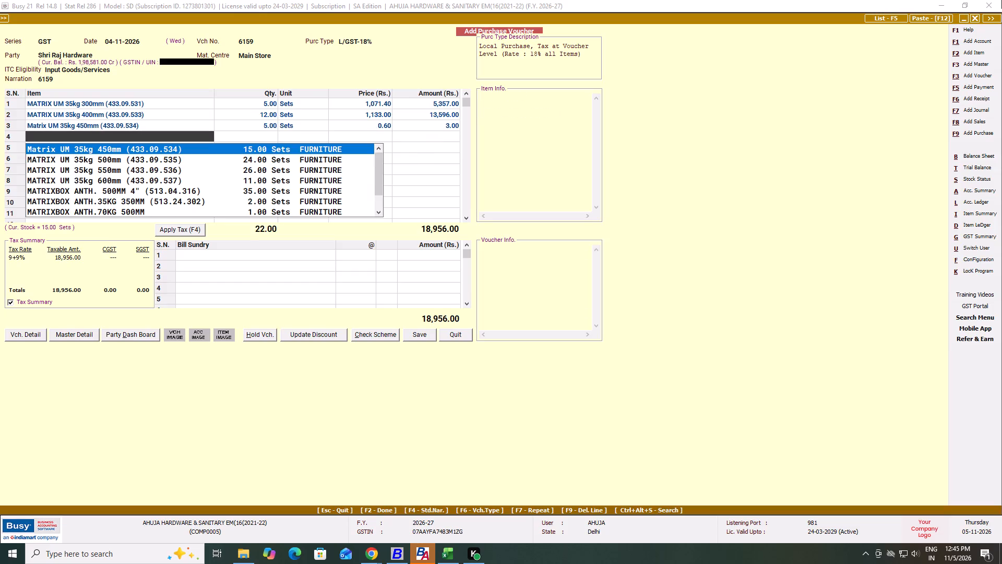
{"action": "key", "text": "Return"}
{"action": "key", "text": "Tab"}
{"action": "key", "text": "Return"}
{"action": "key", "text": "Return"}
Set the price of the third row's Matrix UM 35kg 450mm (433.09.534) to 1,133.
{"action": "key", "text": "Up"}
{"action": "key", "text": "Up"}
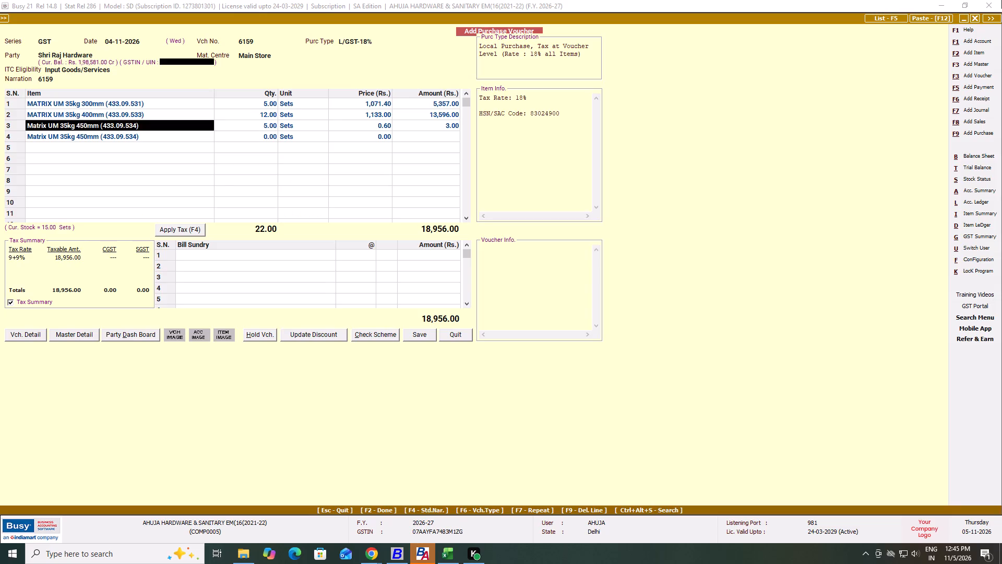
{"action": "key", "text": "Right"}
{"action": "key", "text": "Right"}
{"action": "key", "text": "Right"}
{"action": "type", "text": "11133"}
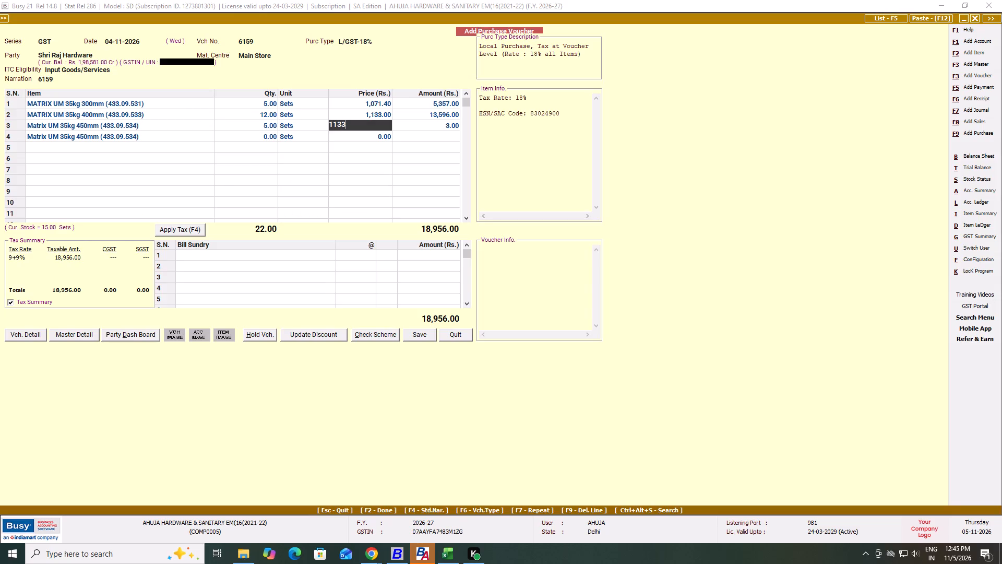
{"action": "key", "text": "Return"}
{"action": "key", "text": "Return"}
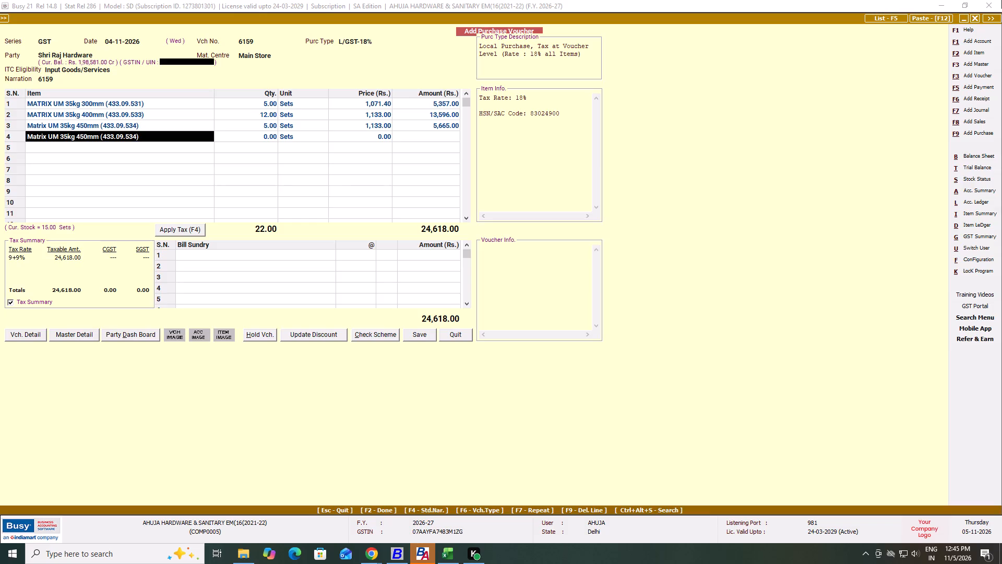
Set the fourth row's item to MATRIX UM 35kg 500mm (433.09.535), 5 sets at a price of 1,133.
{"action": "type", "text": "4433."}
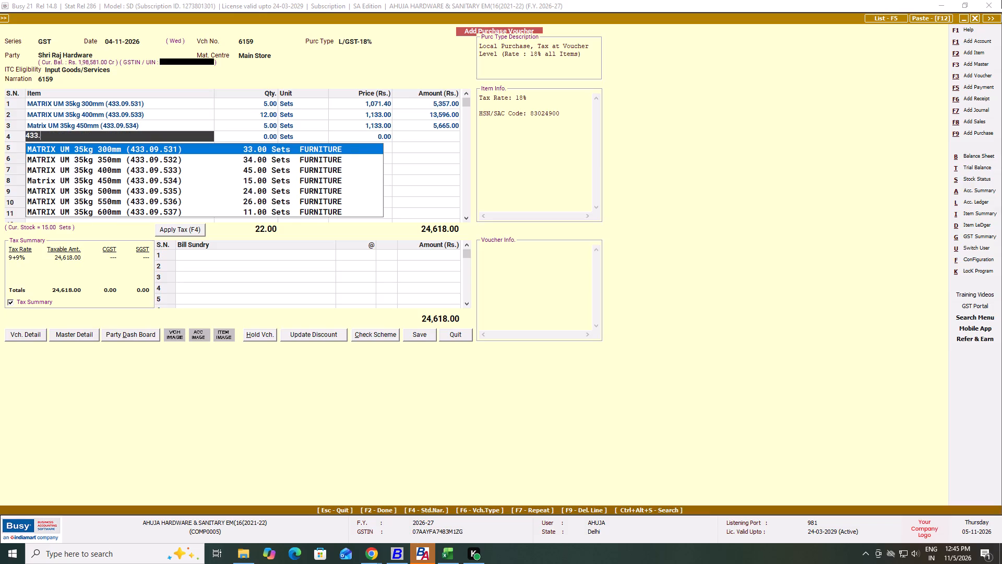
{"action": "type", "text": "09.535\\"}
{"action": "key", "text": "Return"}
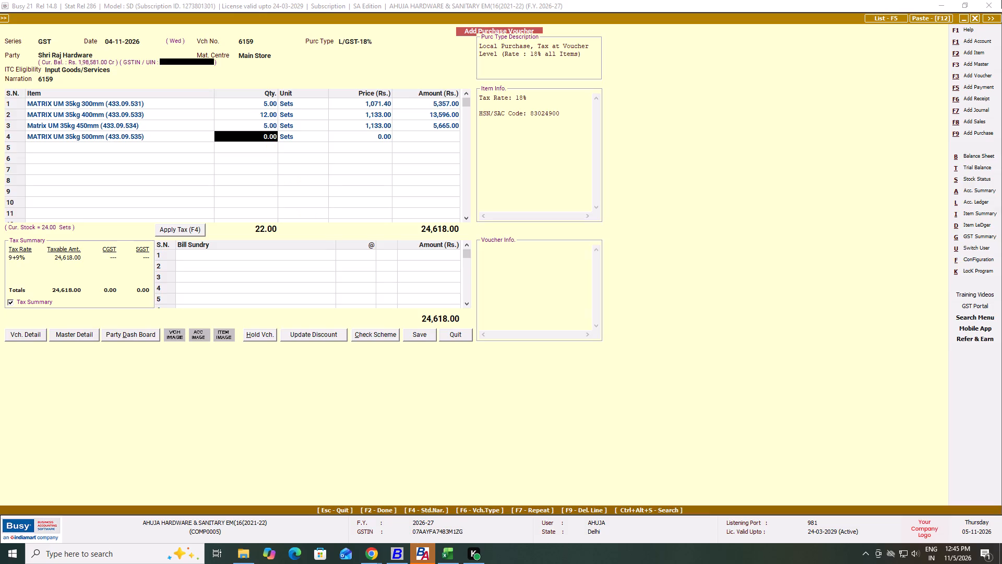
{"action": "type", "text": "55"}
{"action": "key", "text": "Return"}
{"action": "key", "text": "Return"}
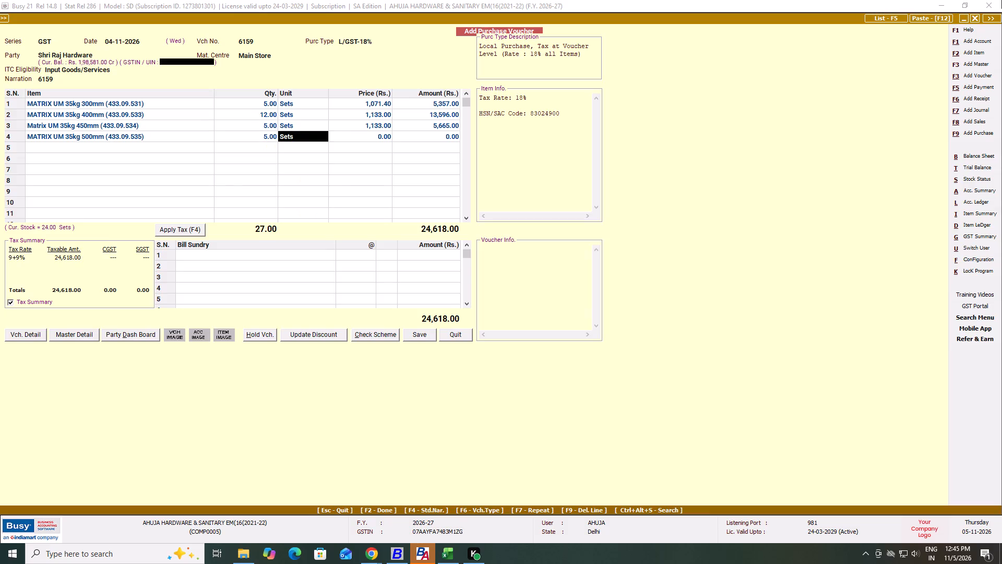
{"action": "type", "text": "11133"}
{"action": "key", "text": "Return"}
{"action": "key", "text": "Return"}
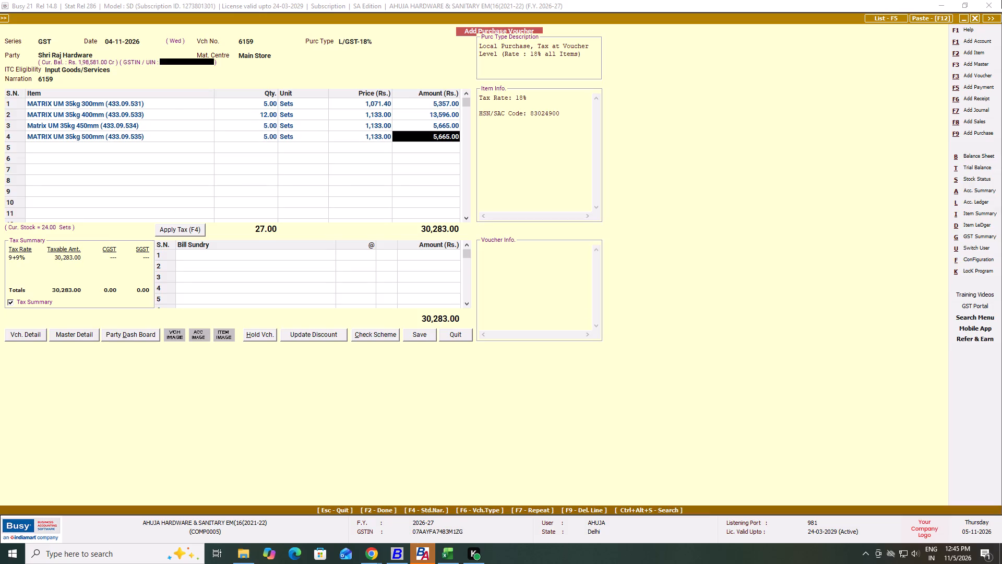
Add MATRIX UM 35kg 550mm (433.09.536) as the fifth item, 5 sets at a price of 1,311.20.
{"action": "type", "text": "4433.09.536"}
{"action": "key", "text": "Return"}
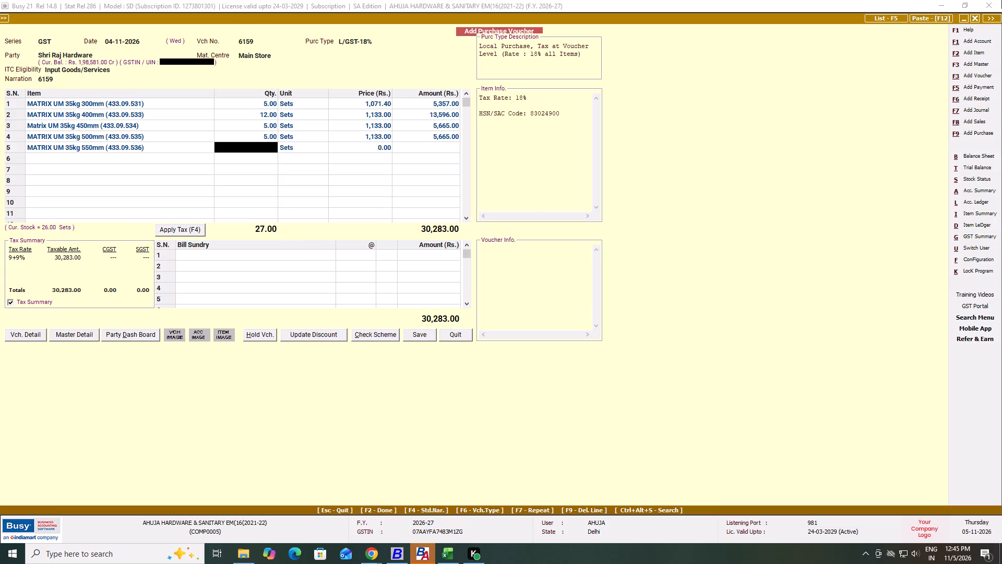
{"action": "type", "text": "55"}
{"action": "key", "text": "Return"}
{"action": "key", "text": "Return"}
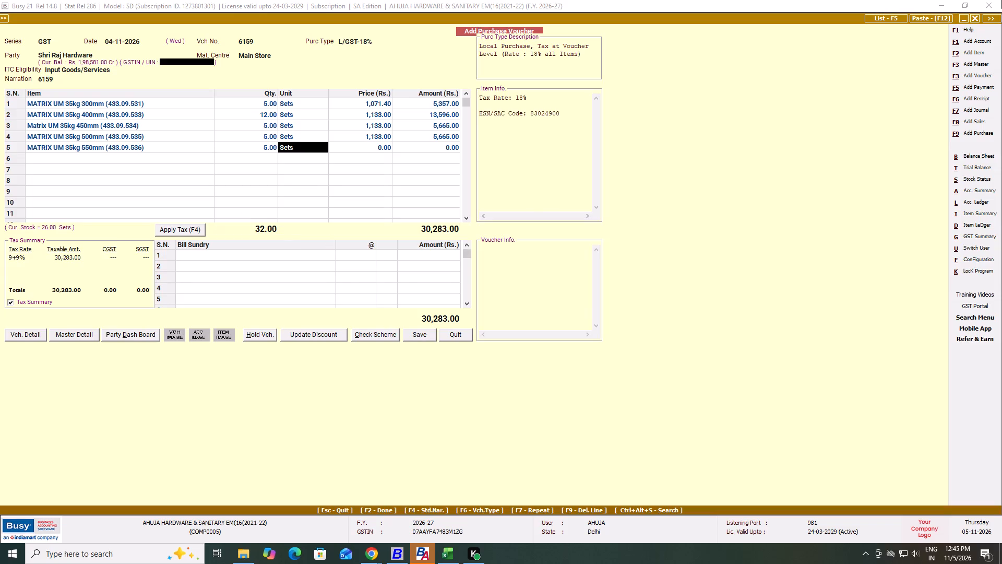
{"action": "type", "text": "11"}
{"action": "type", "text": "311.20"}
{"action": "key", "text": "Return"}
{"action": "key", "text": "Return"}
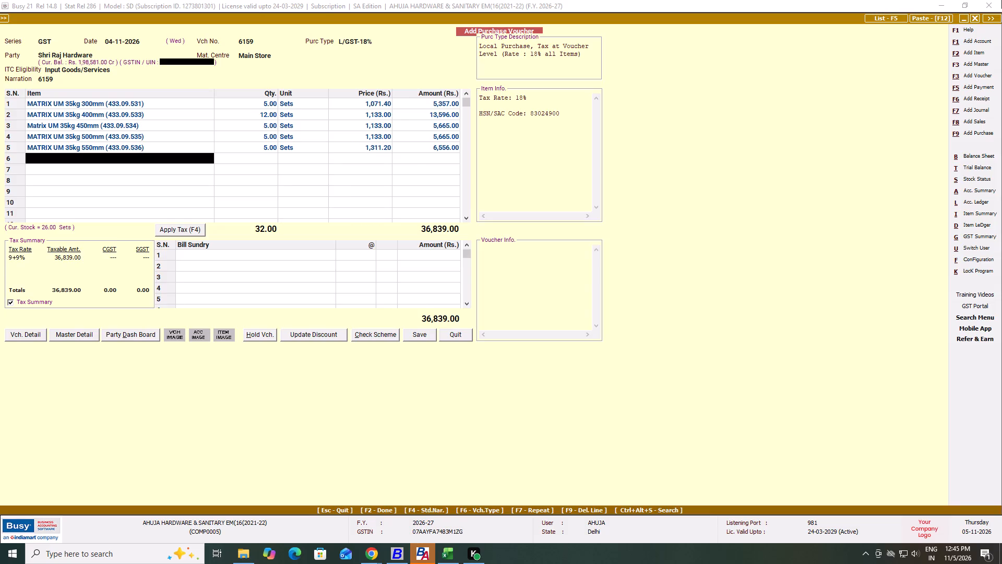
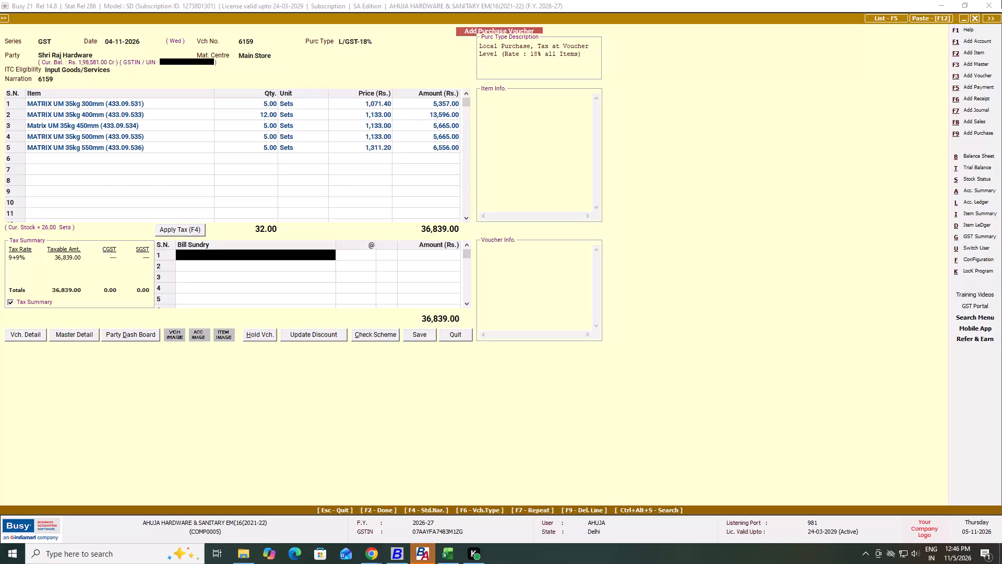
Add the bill sundries: CGST and SGST at 9% each, and a Rounded Off (-) of 0.02.
{"action": "type", "text": "CGST"}
{"action": "key", "text": "Return"}
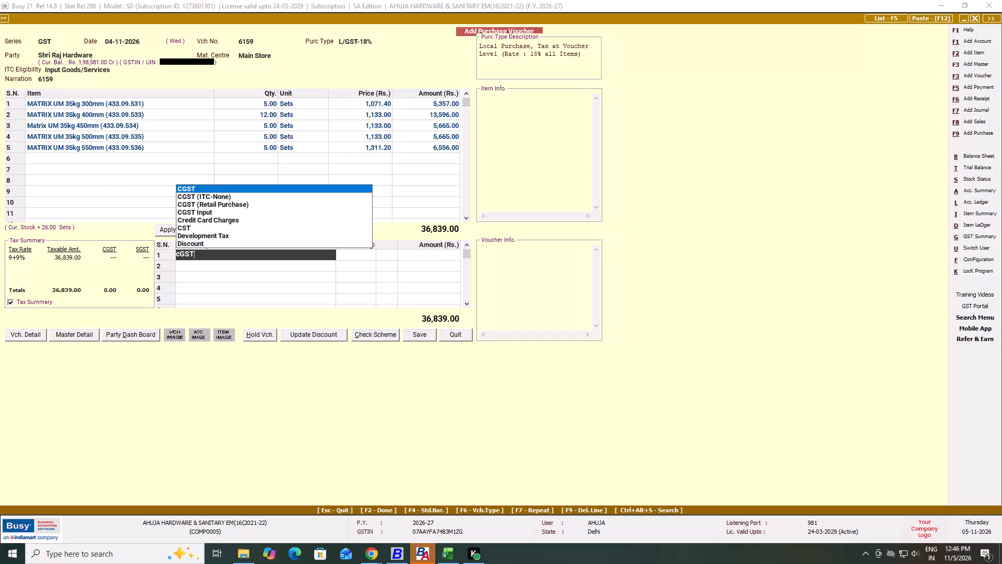
{"action": "type", "text": "ROUND OFF"}
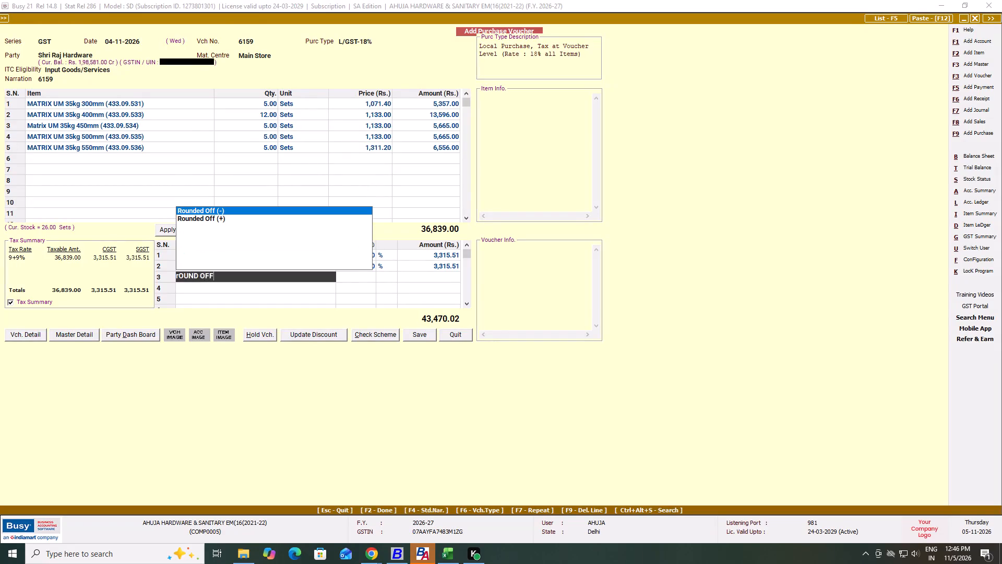
{"action": "key", "text": "Return"}
{"action": "type", "text": "..02"}
{"action": "key", "text": "Return"}
Save the purchase voucher, accepting purchase bill 6159 dated 04-11-2026 and New Ref. 6159 for the full amount.
{"action": "key", "text": "F2"}
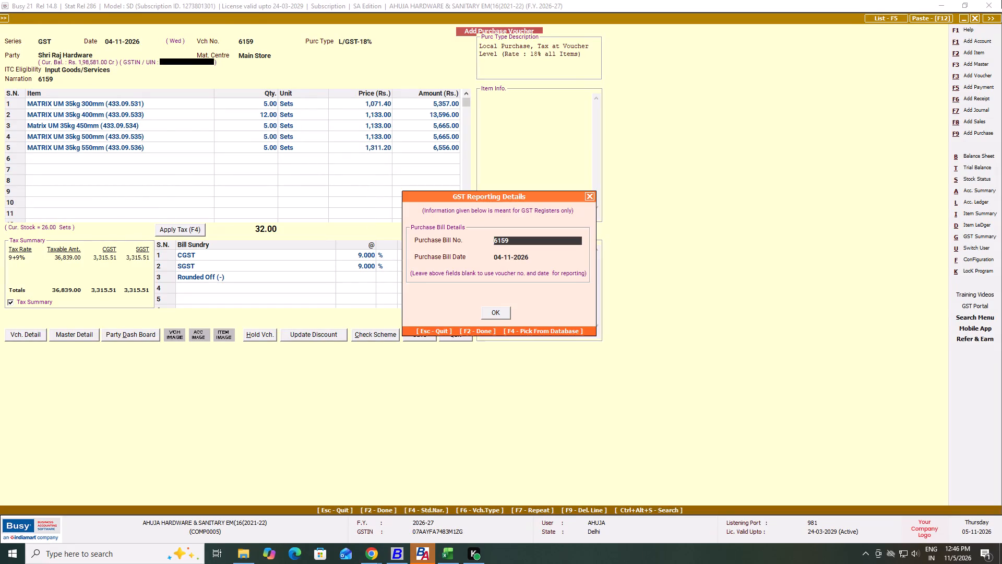
{"action": "key", "text": "F2"}
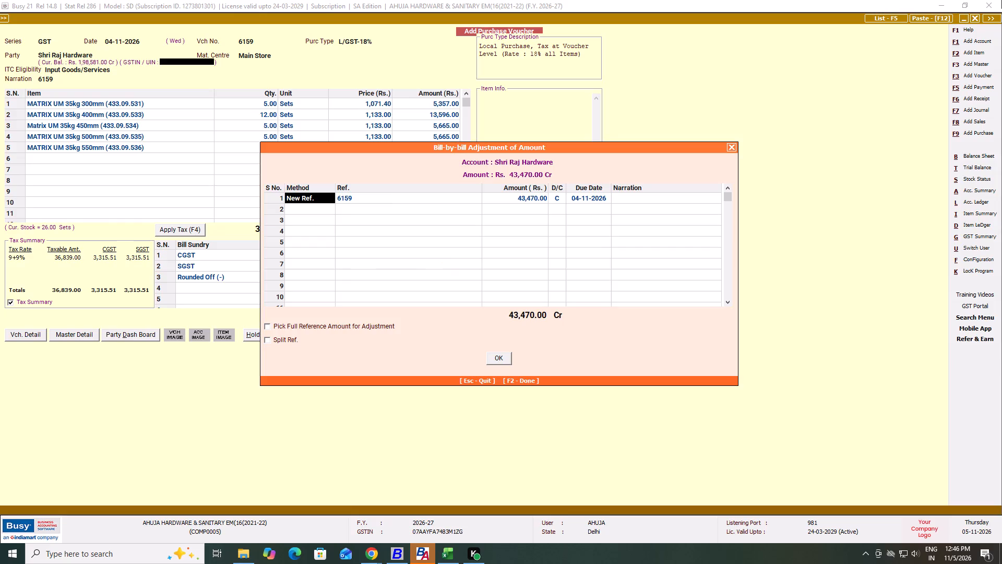
{"action": "key", "text": "F2"}
{"action": "key", "text": "F2"}
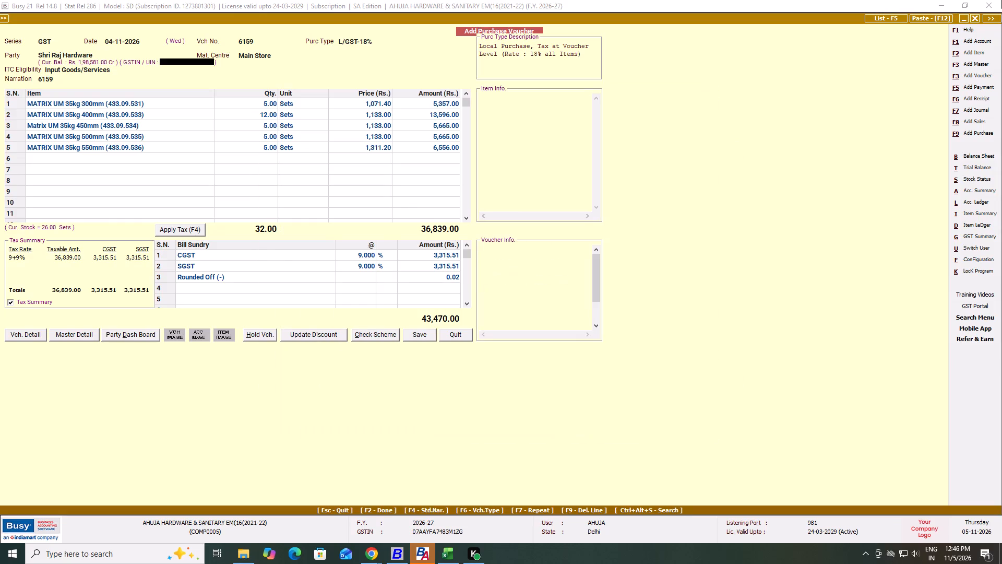
{"action": "key", "text": "F2"}
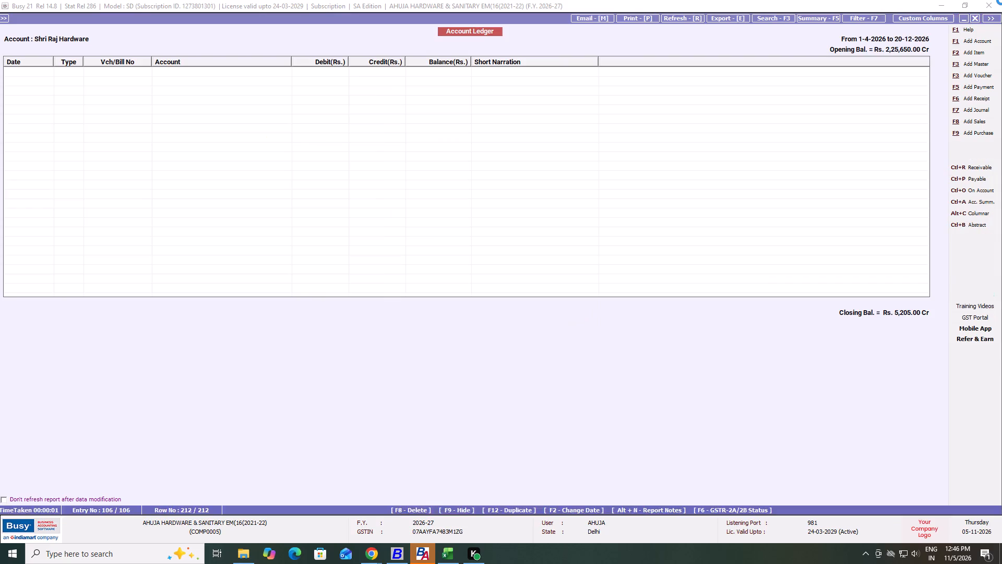
{"action": "key", "text": "End"}
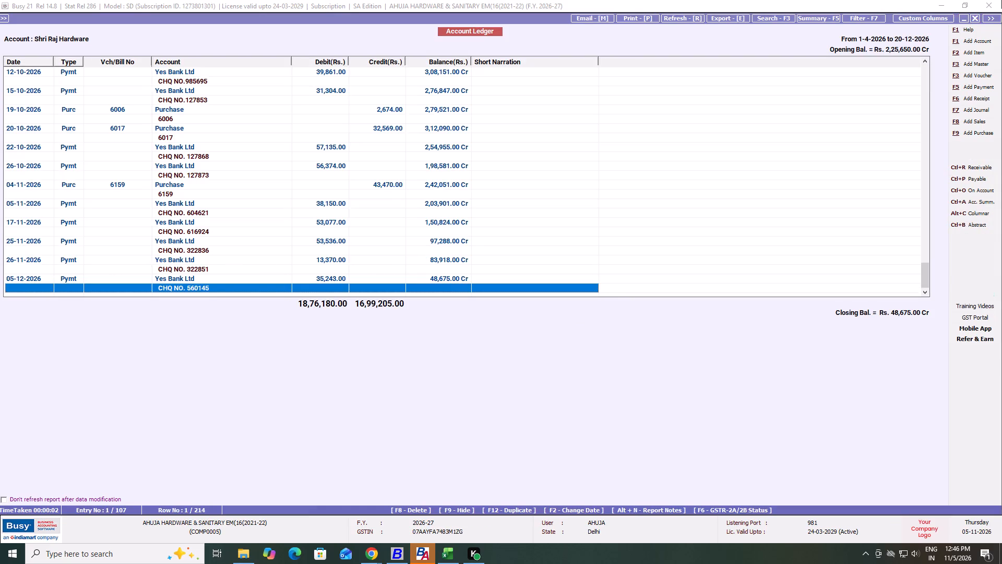
{"action": "key", "text": "Up"}
{"action": "key", "text": "Up"}
{"action": "key", "text": "Up"}
{"action": "key", "text": "Up"}
{"action": "key", "text": "Up"}
{"action": "key", "text": "Up"}
{"action": "key", "text": "Up"}
{"action": "key", "text": "Up"}
{"action": "key", "text": "Up"}
{"action": "key", "text": "Up"}
{"action": "key", "text": "Up"}
{"action": "key", "text": "Up"}
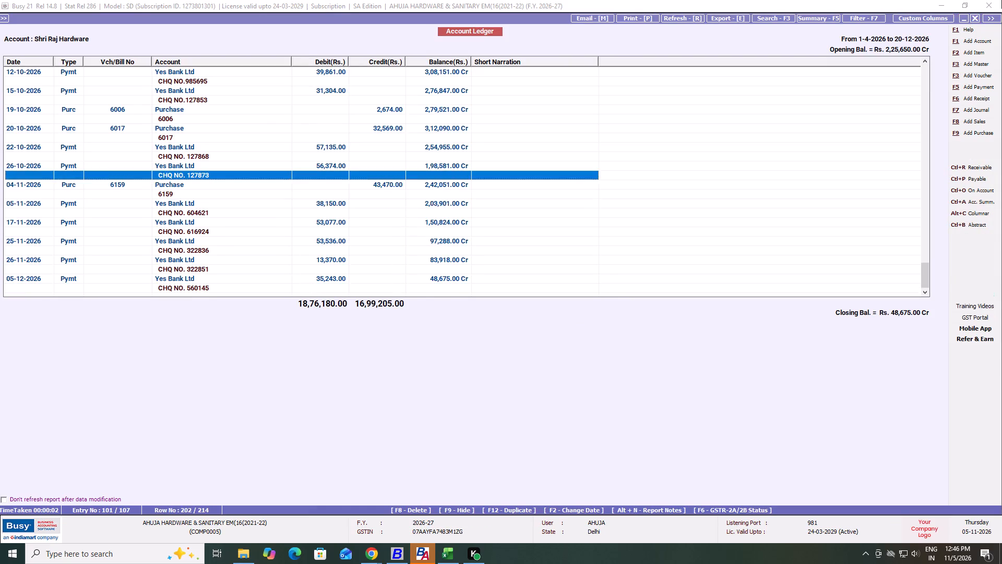
{"action": "key", "text": "Down"}
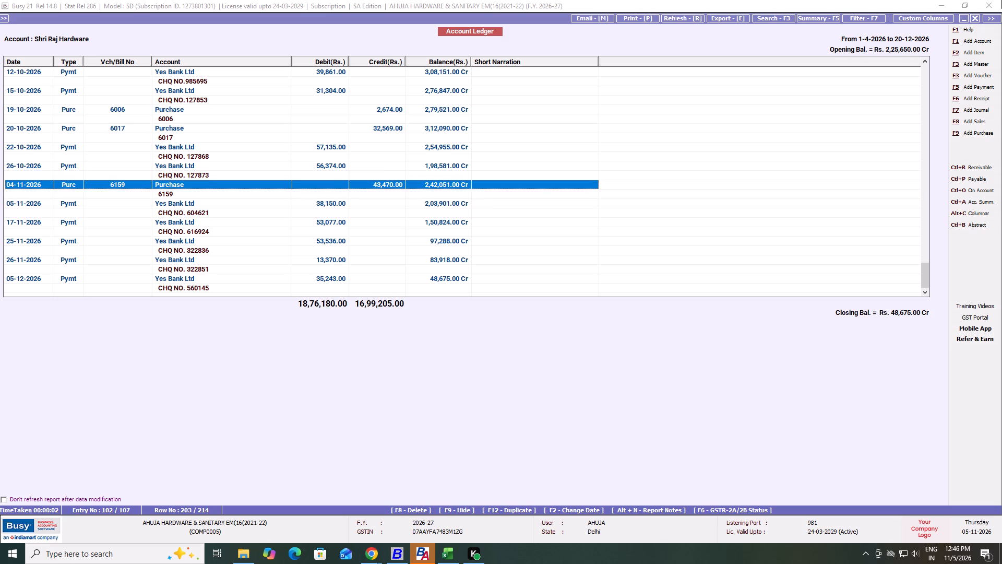
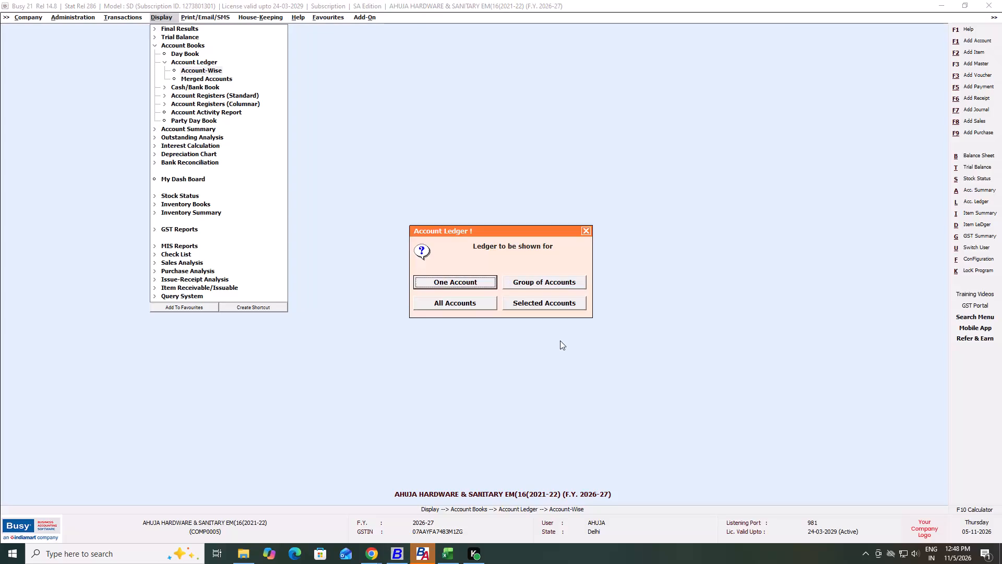
Choose to show the account ledger for one account.
{"action": "key", "text": "Return"}
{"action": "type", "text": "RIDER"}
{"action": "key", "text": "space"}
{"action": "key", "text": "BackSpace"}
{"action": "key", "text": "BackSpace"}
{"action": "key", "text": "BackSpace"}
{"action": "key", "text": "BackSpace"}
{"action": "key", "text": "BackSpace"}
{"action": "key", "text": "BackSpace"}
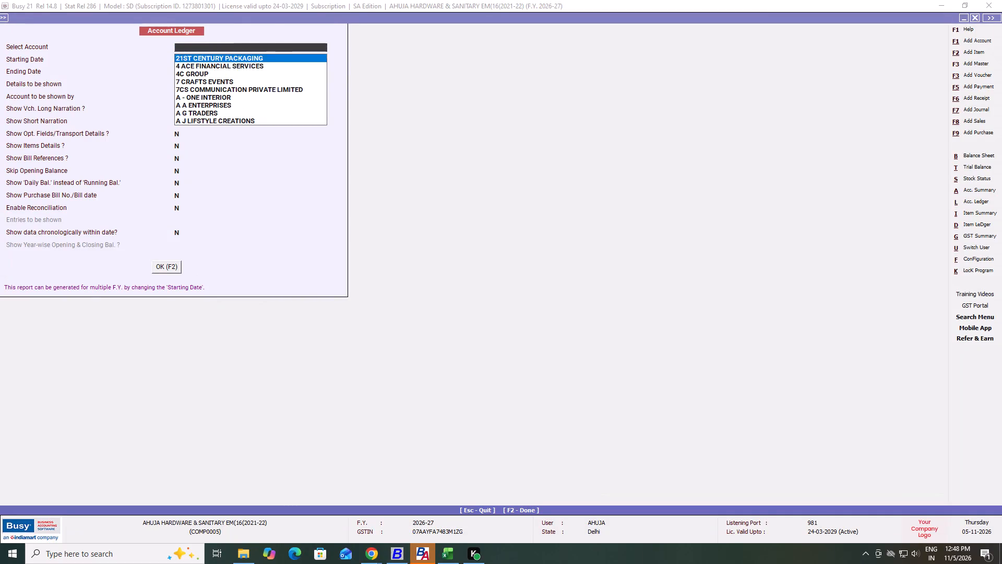
Open the account ledger of Raman Paints with the default options and go to its latest entries.
{"action": "type", "text": "RAMAN PAINTS"}
{"action": "key", "text": "Return"}
{"action": "key", "text": "Tab"}
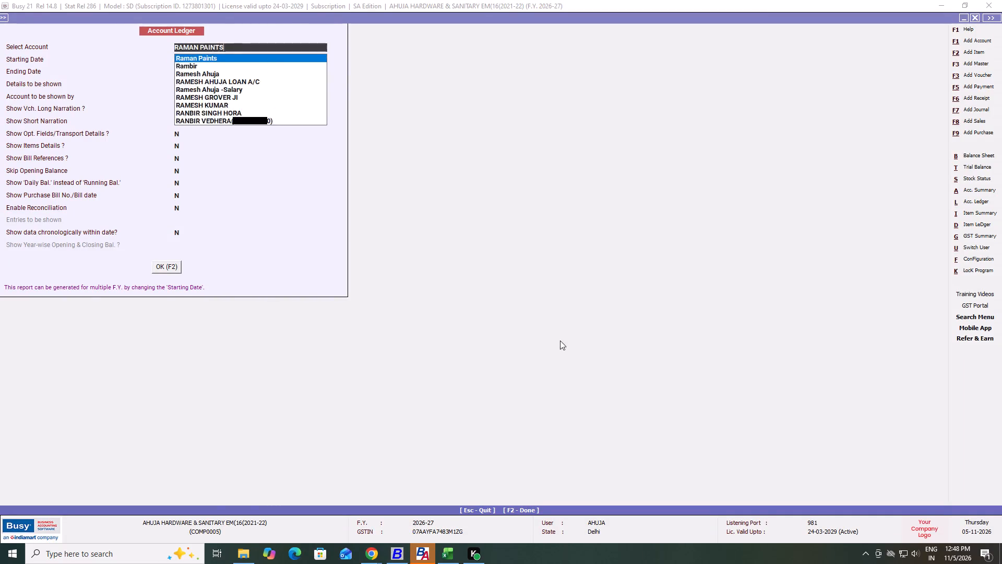
{"action": "key", "text": "F2"}
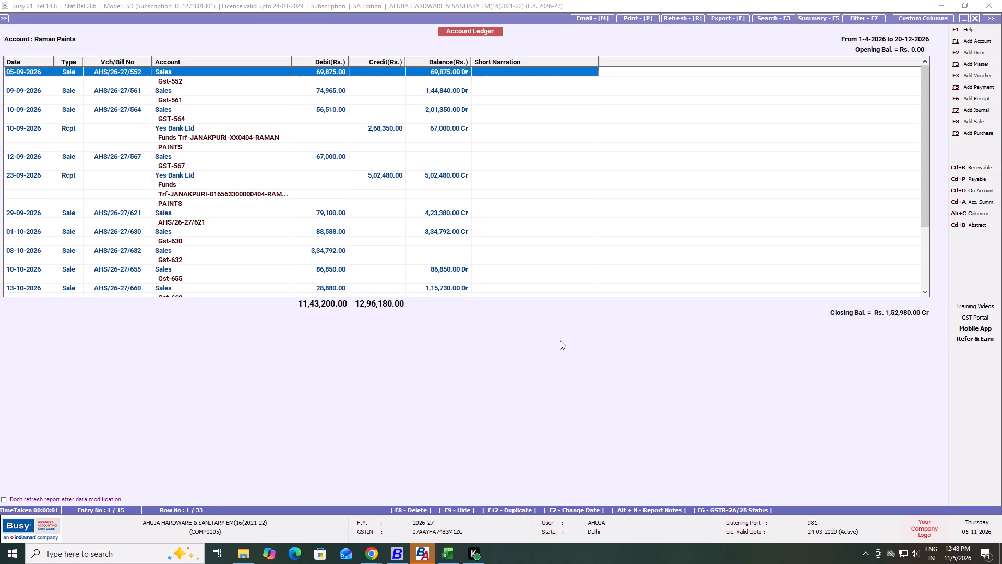
{"action": "key", "text": "End"}
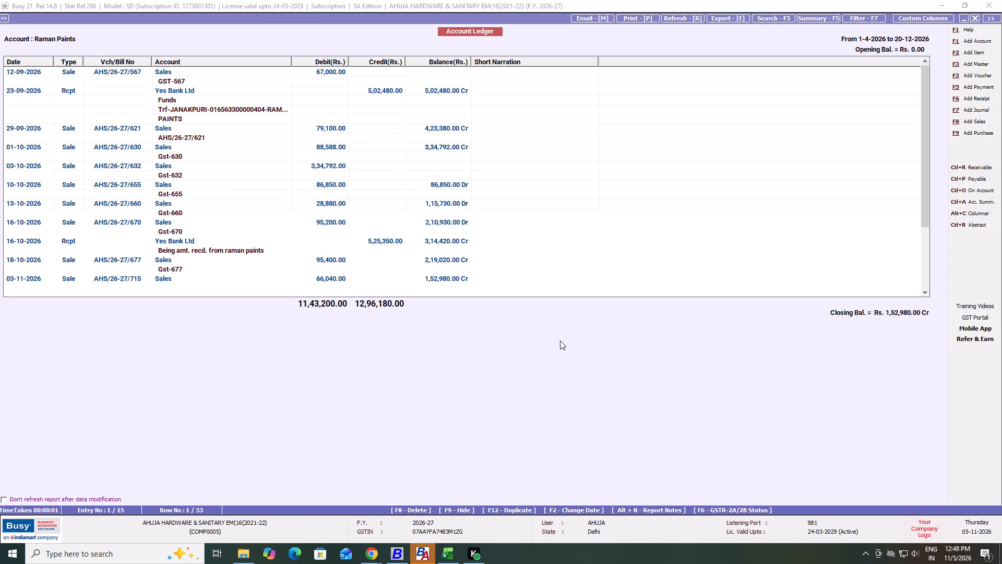